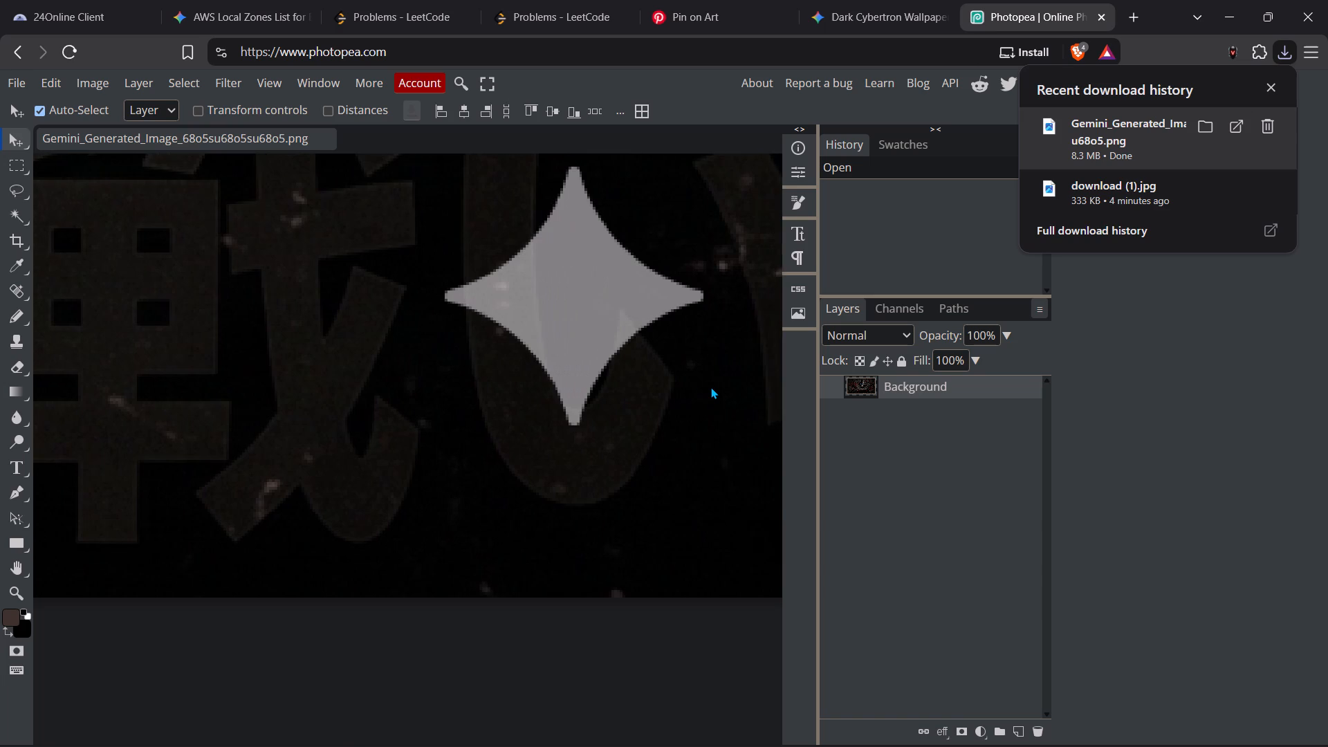
scroll(665, 421, up, 1)
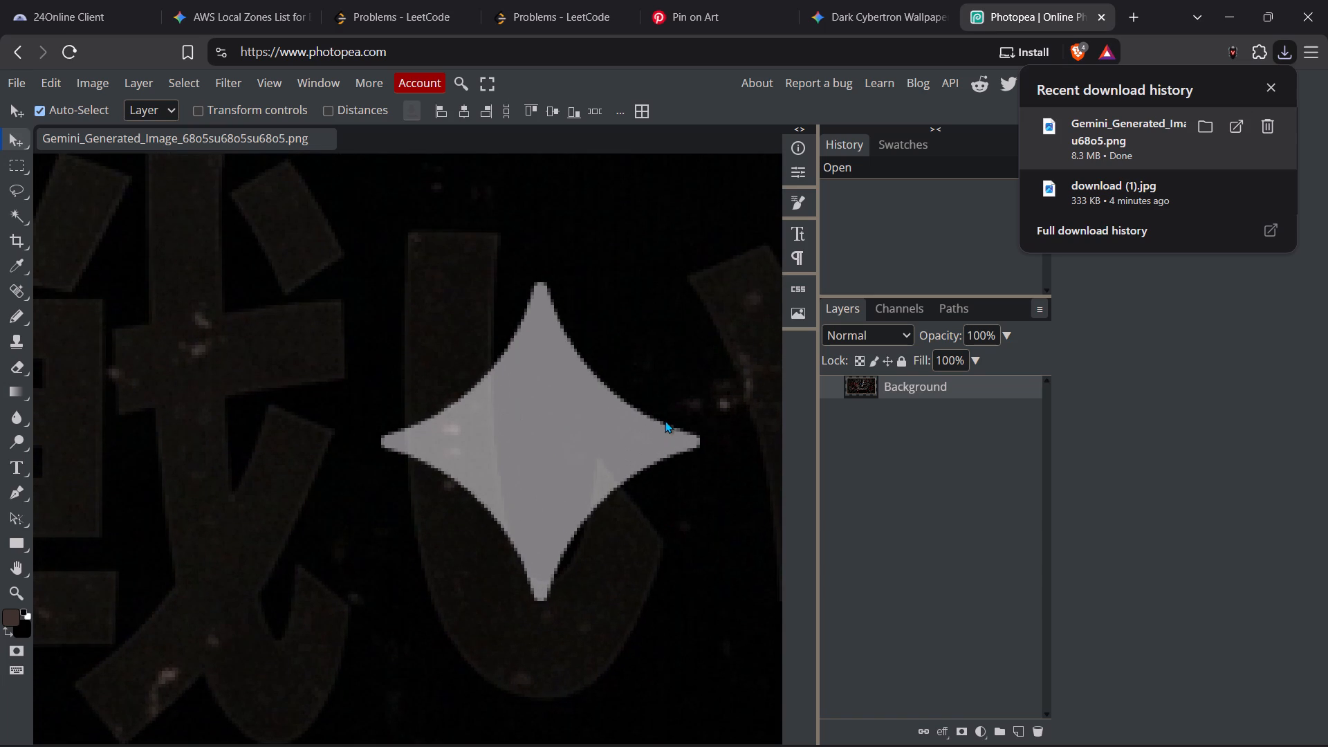
scroll(665, 421, up, 1)
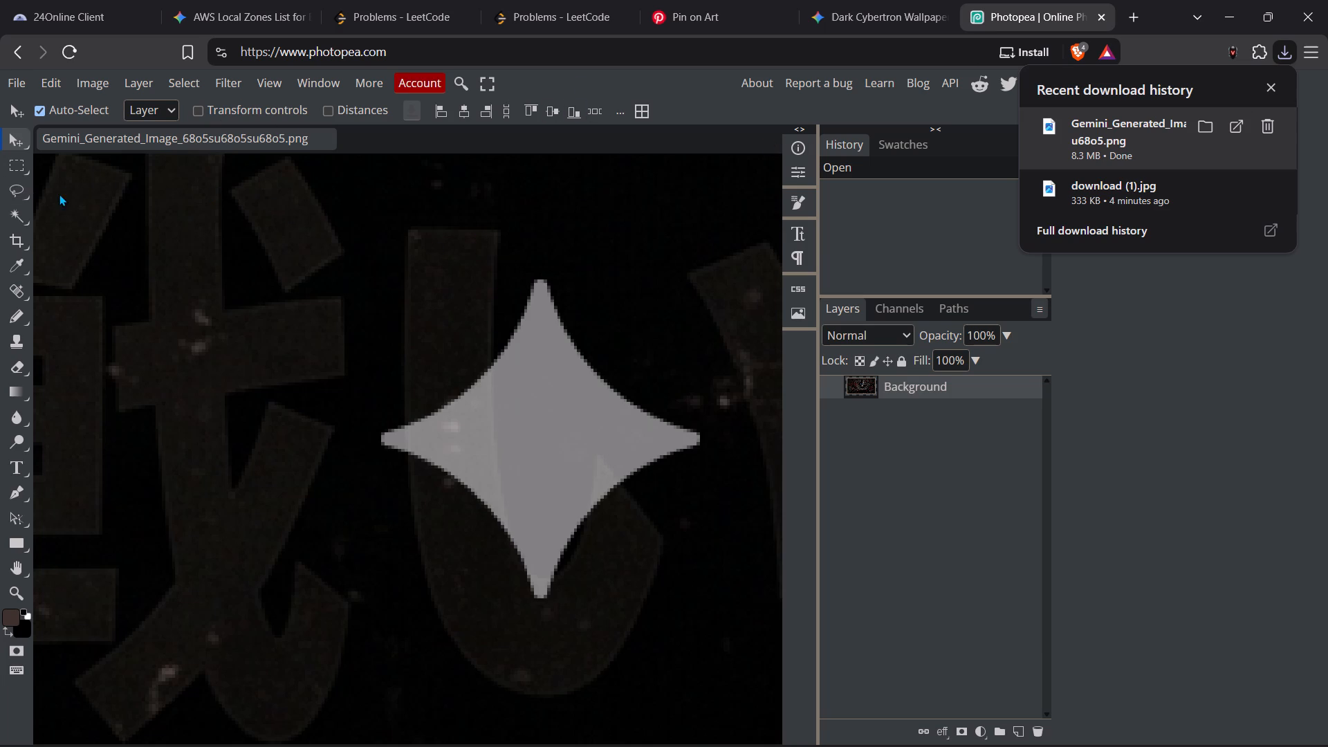
scroll(544, 342, up, 2)
ctrl+scroll(557, 358, up, 3)
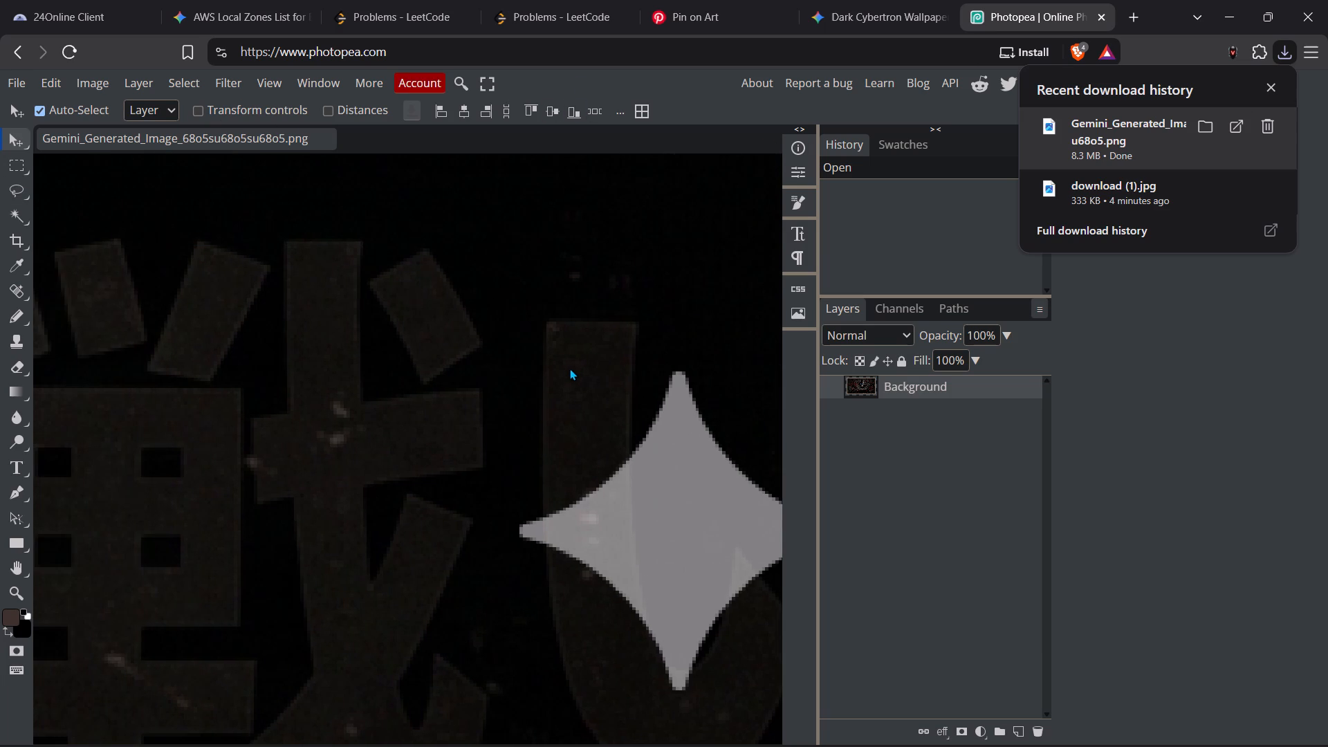
ctrl+scroll(571, 370, down, 2)
scroll(605, 388, up, 1)
scroll(611, 393, down, 2)
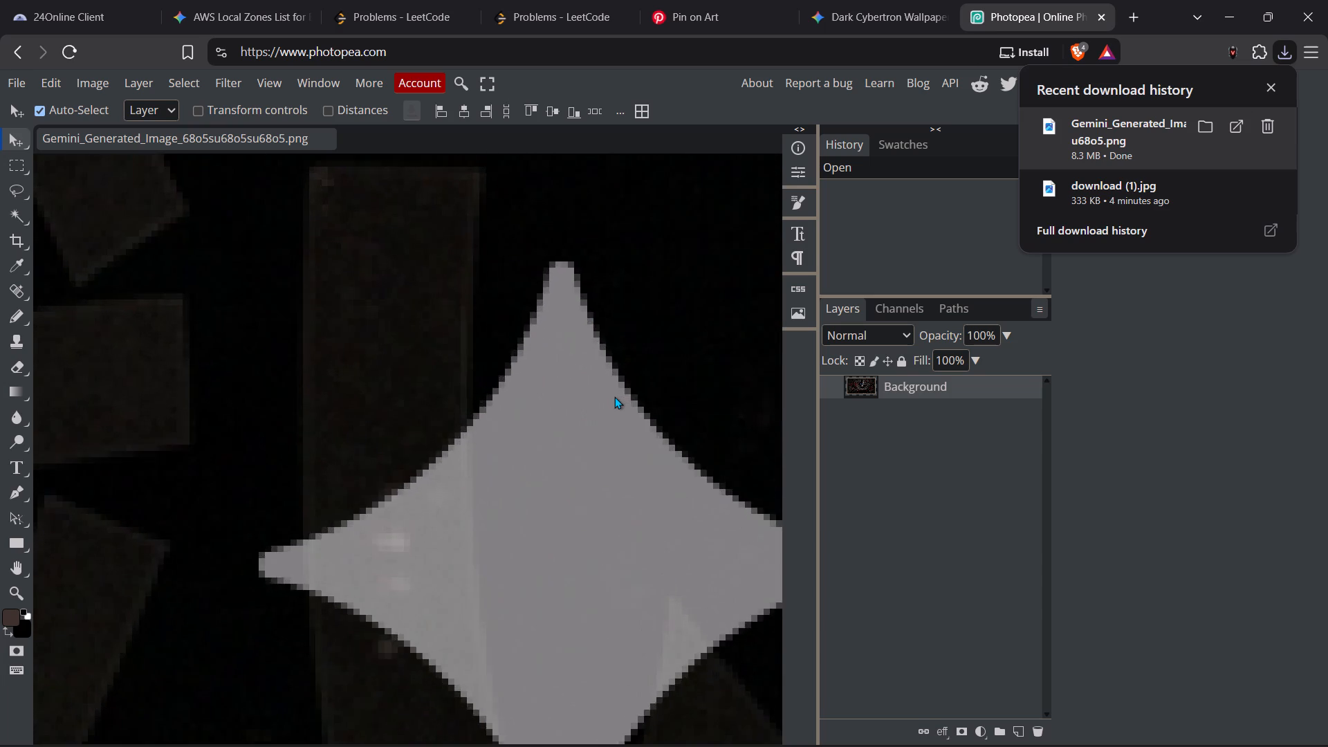
drag(562, 419, 471, 338)
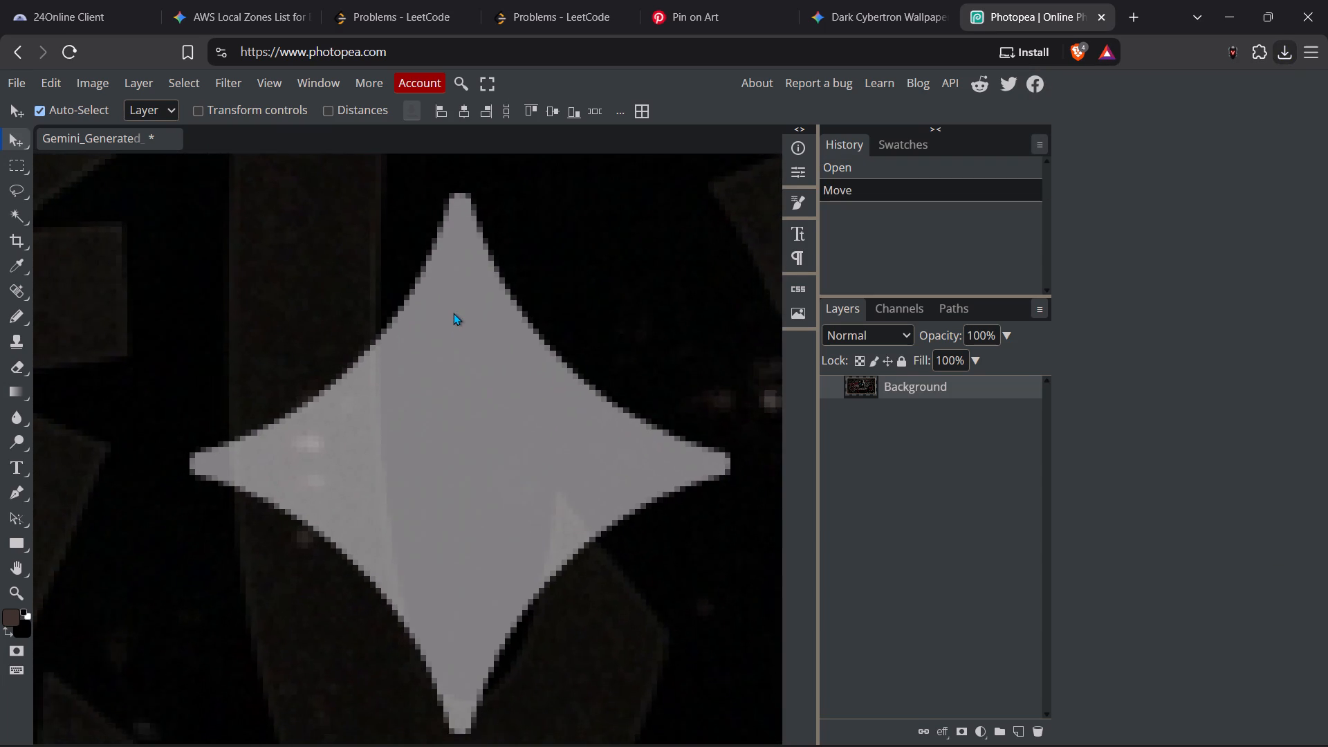
Sample the black beside the sparkle and paint over its upper and right arms and centre with the 15 px Pencil tool.
click(3, 266)
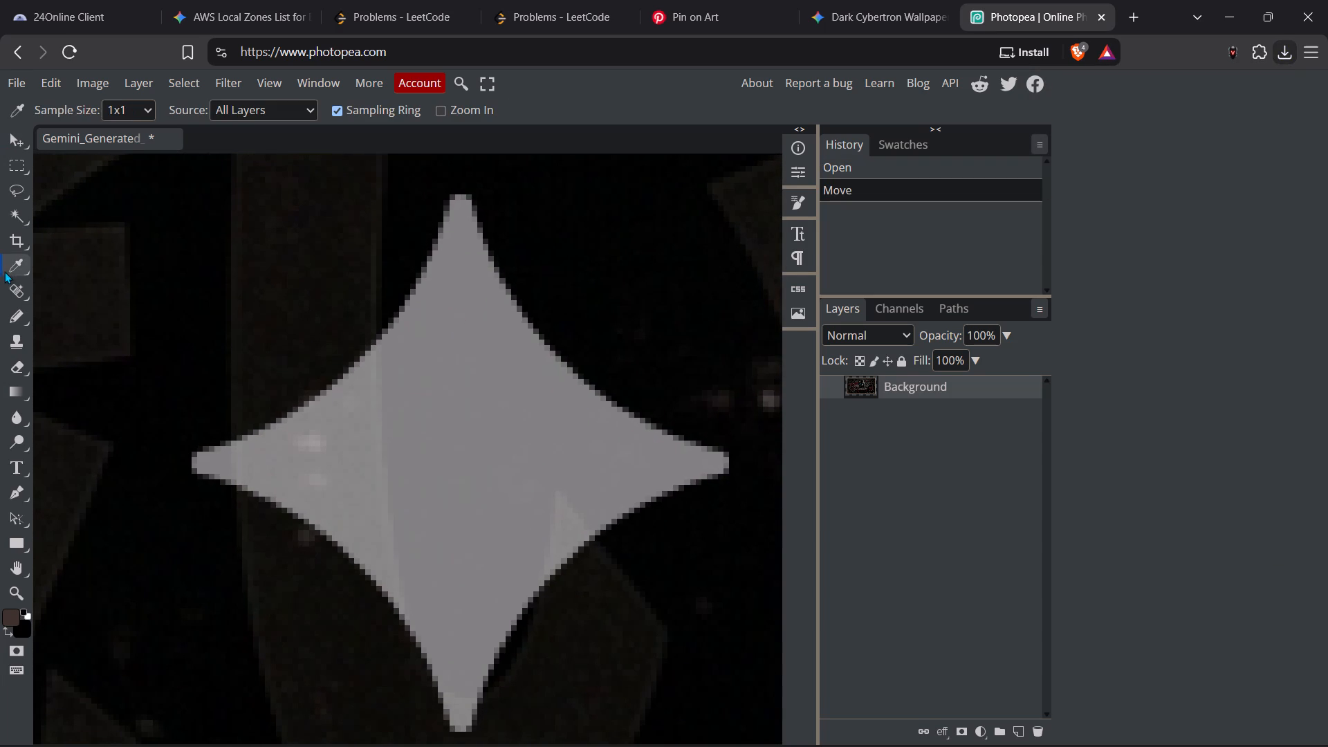
click(396, 271)
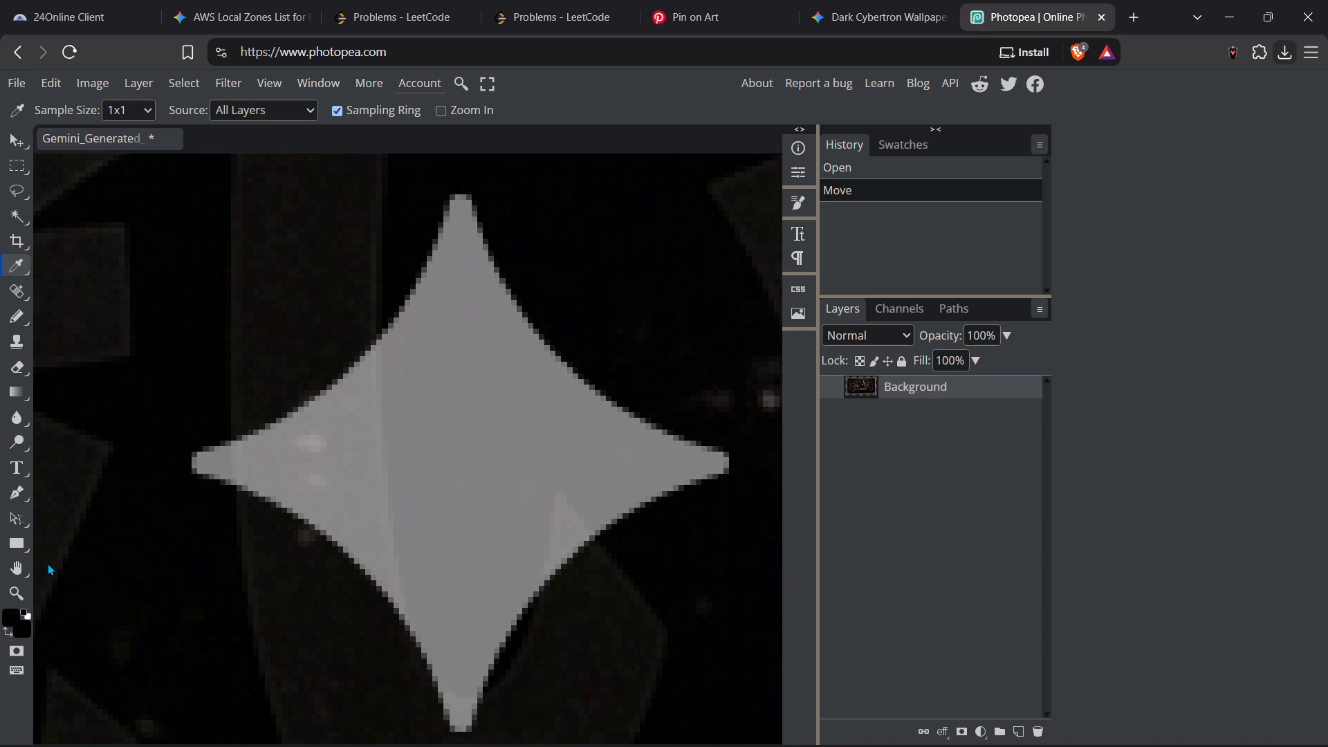
click(12, 315)
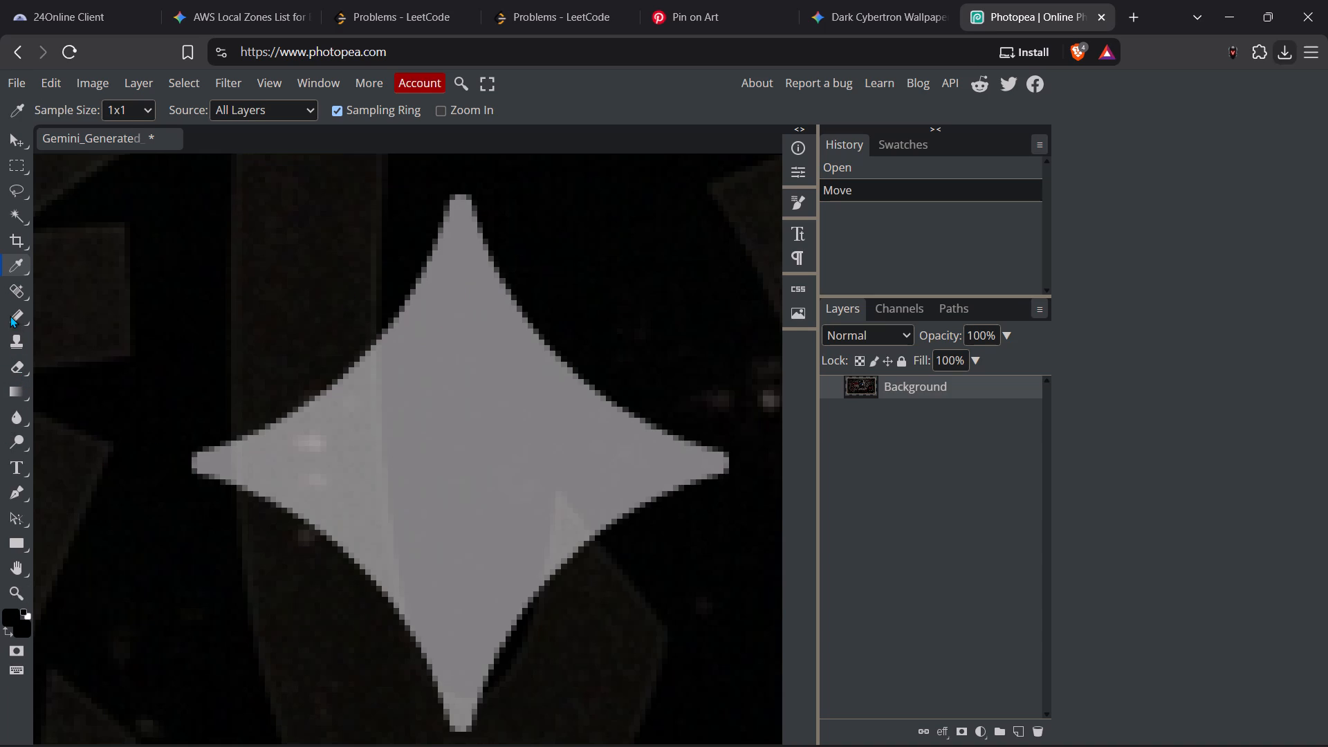
drag(466, 259, 470, 243)
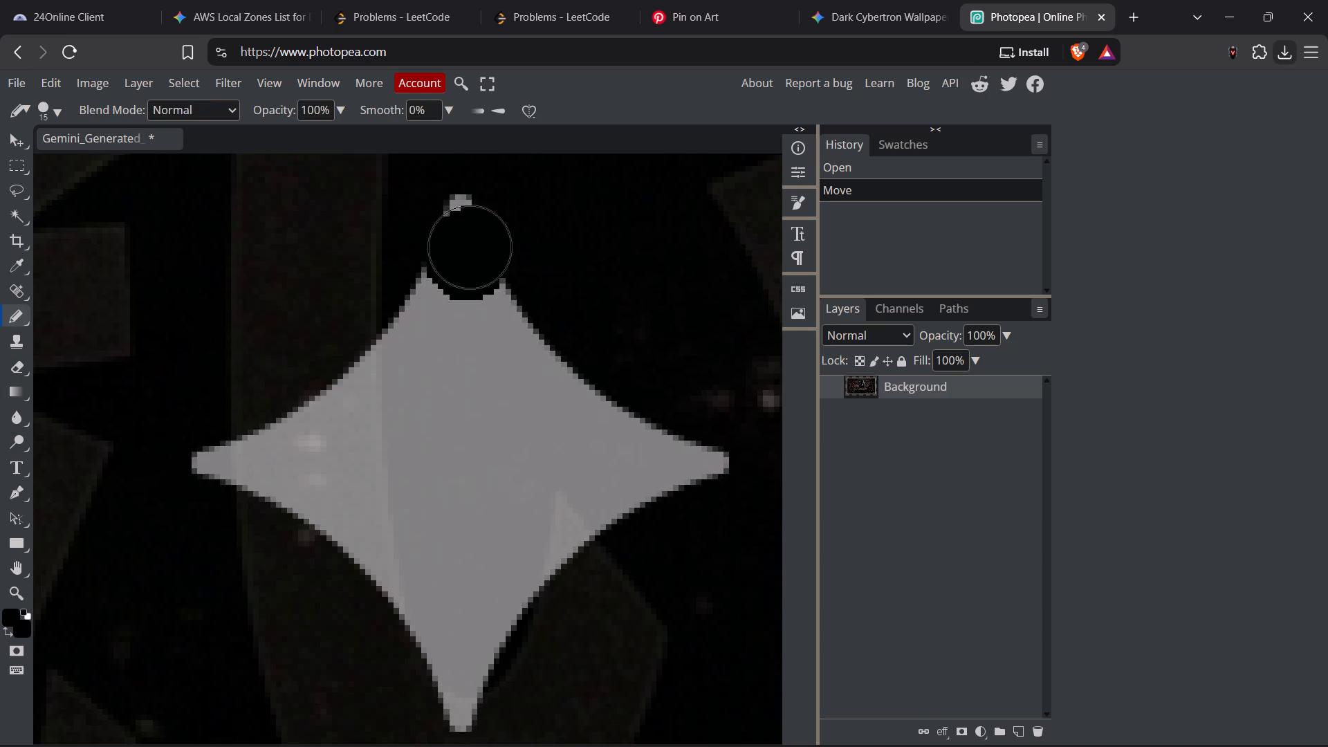
drag(470, 243, 422, 378)
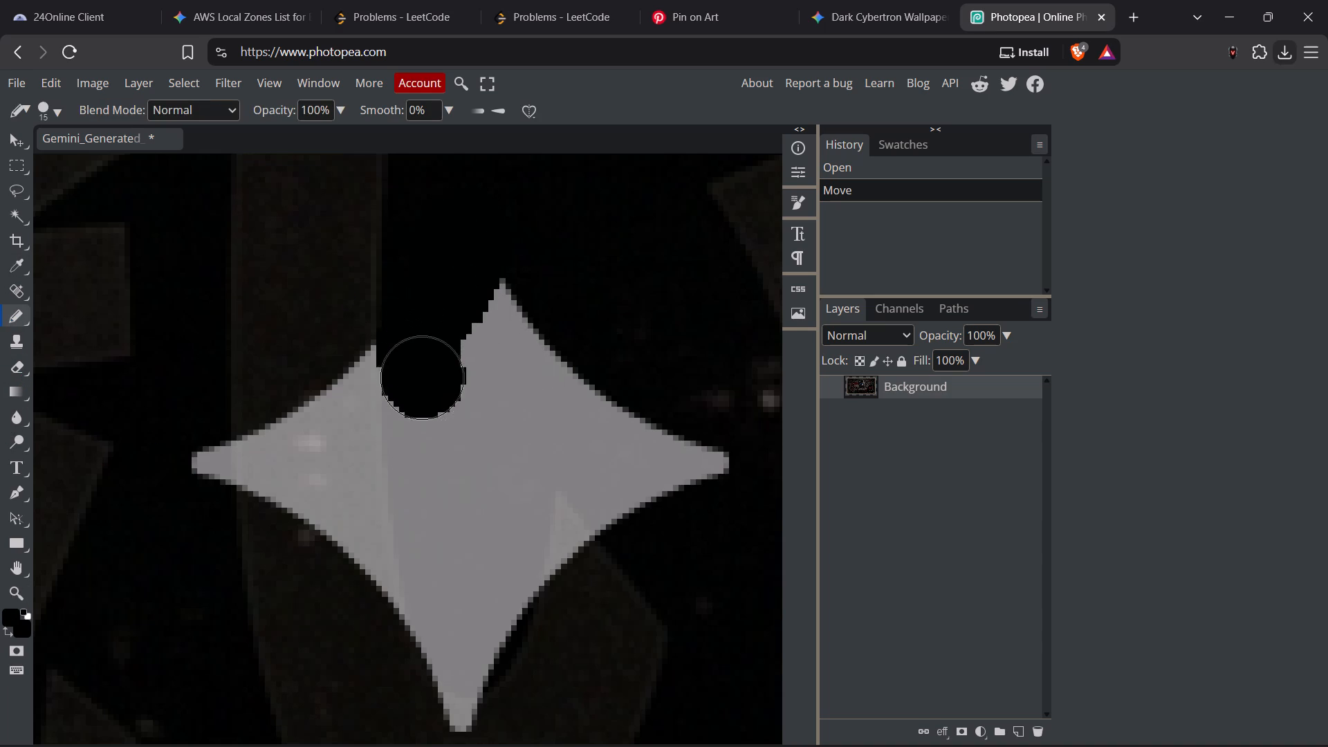
drag(422, 378, 417, 388)
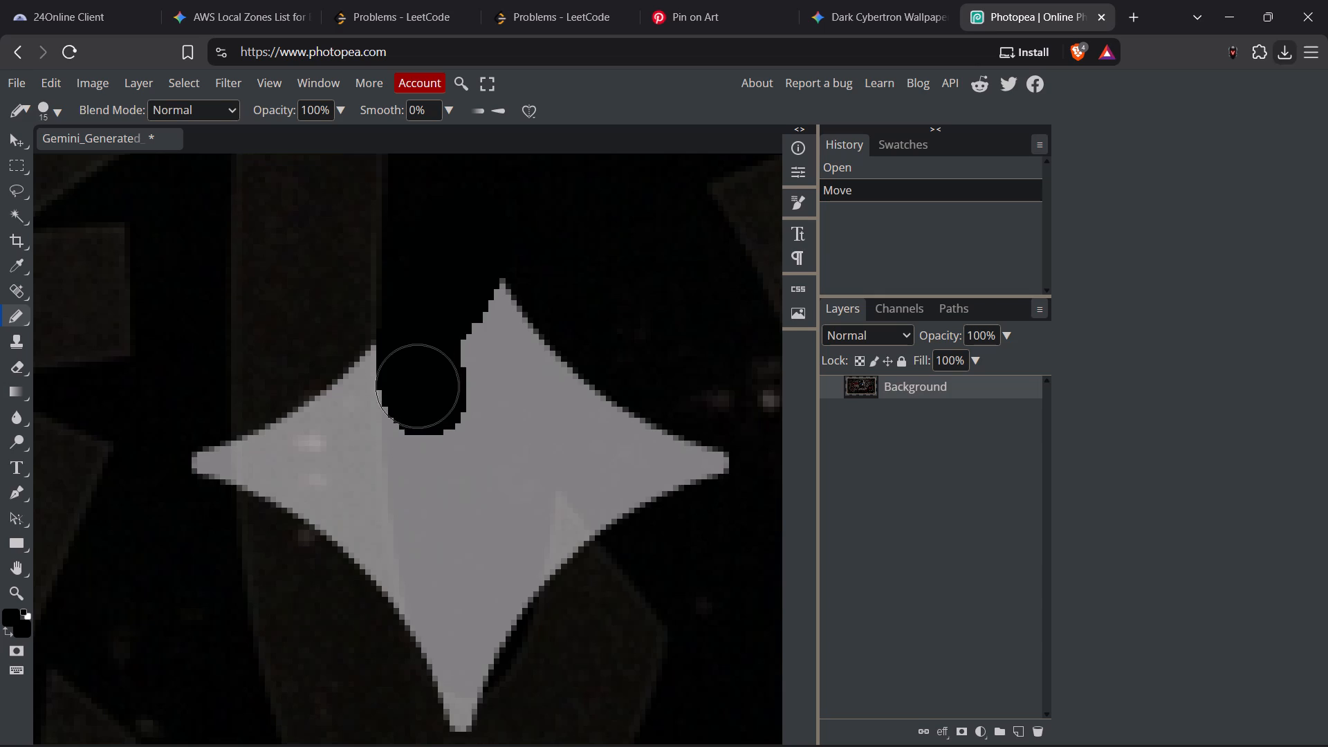
drag(417, 388, 425, 479)
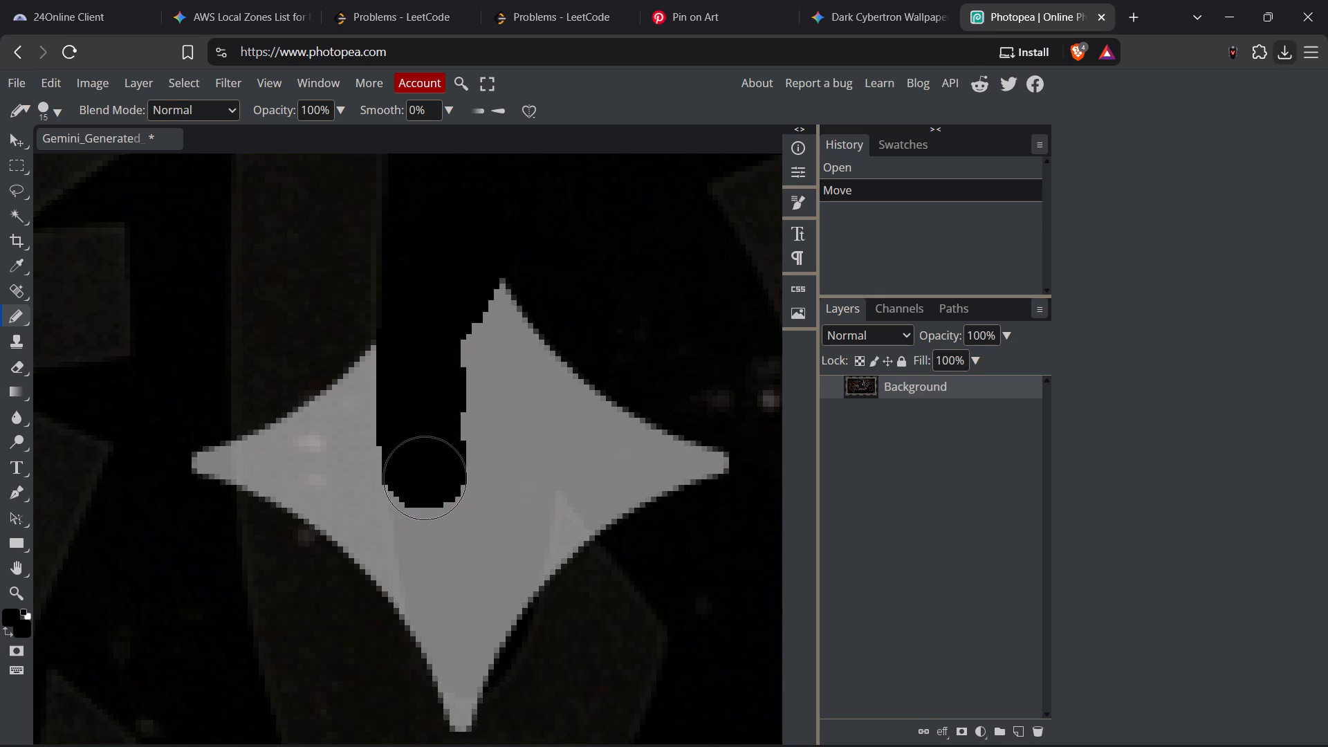
drag(425, 479, 427, 479)
drag(481, 385, 487, 484)
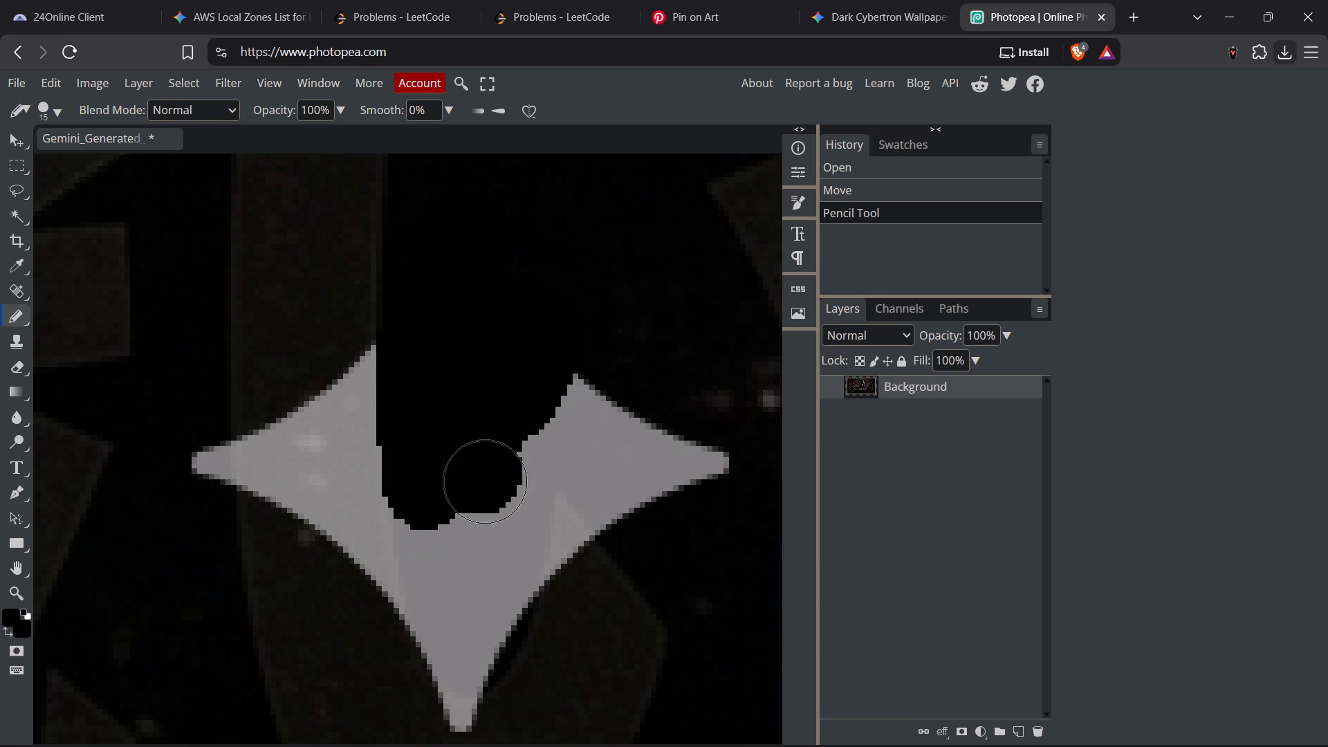
drag(487, 484, 580, 474)
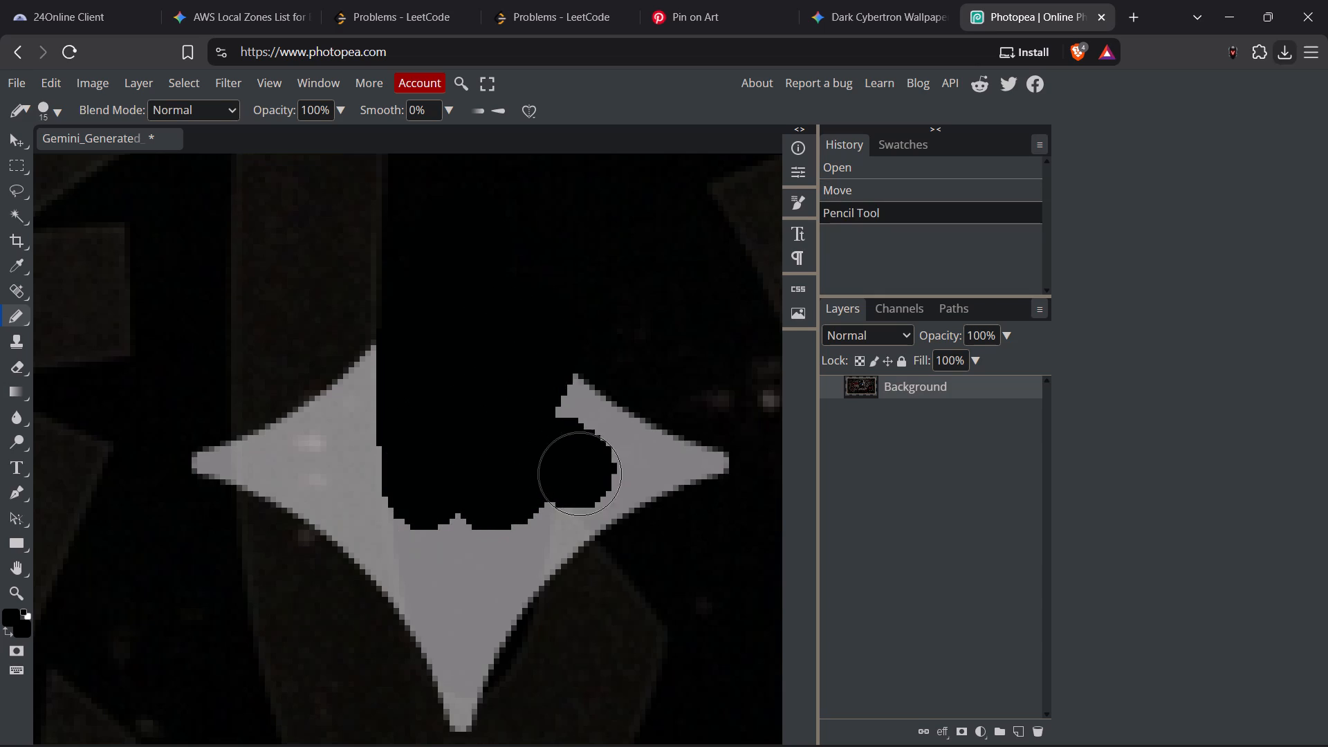
drag(580, 474, 698, 477)
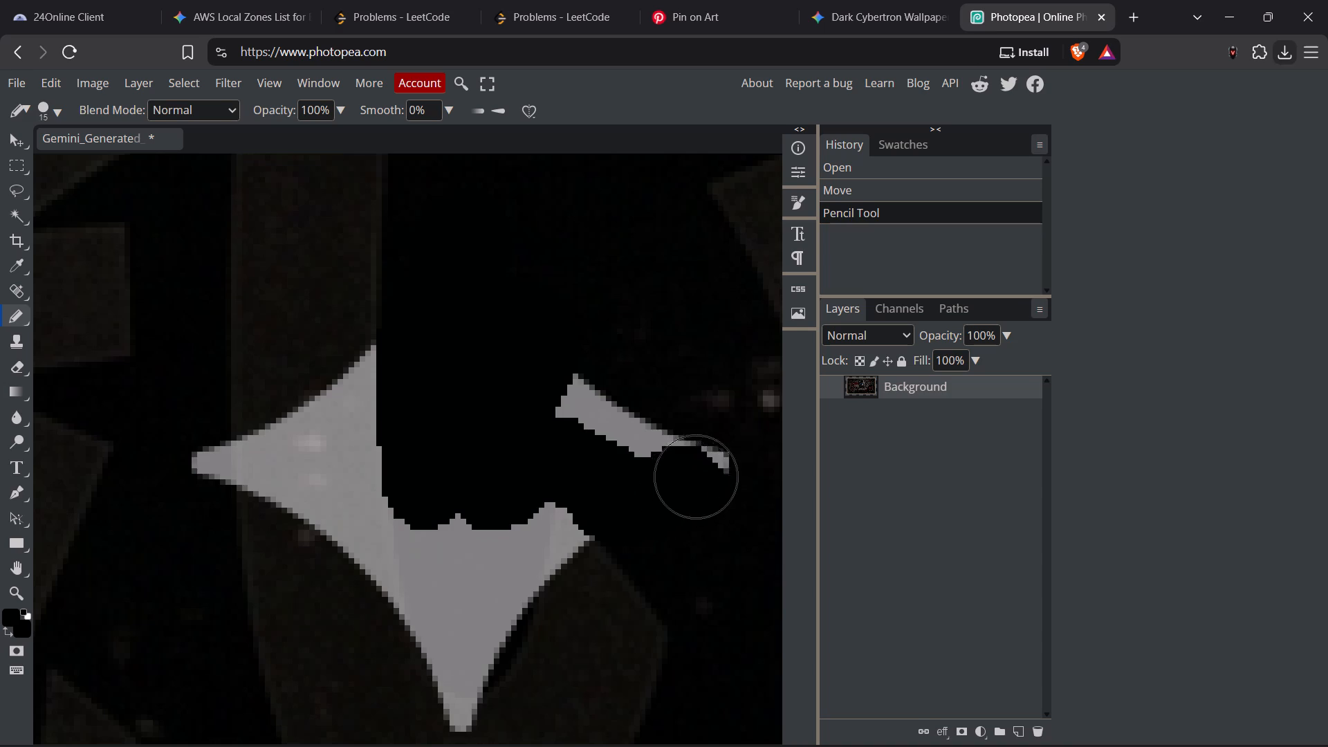
drag(698, 477, 564, 379)
Set the pencil size to 8 px and paint black around the lower arm's left edge, tip and right edge.
scroll(553, 386, down, 2)
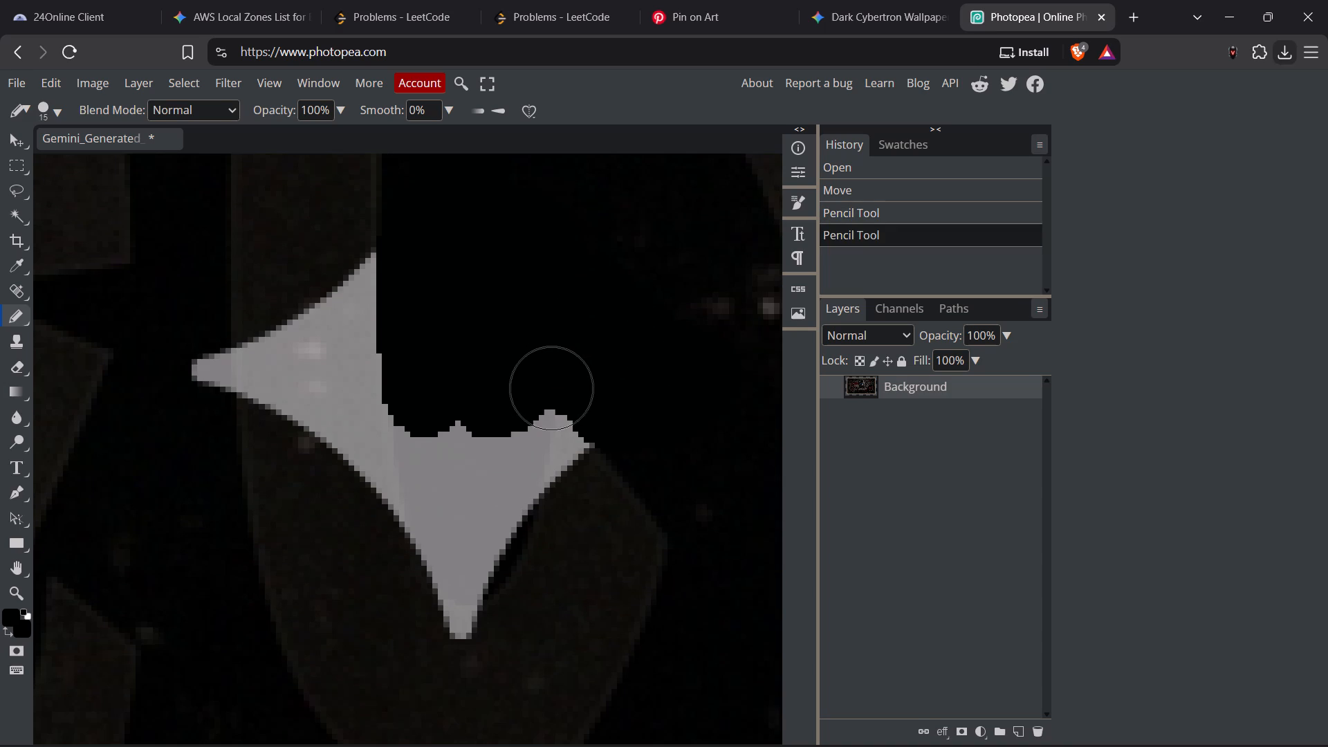
ctrl+scroll(474, 370, up, 1)
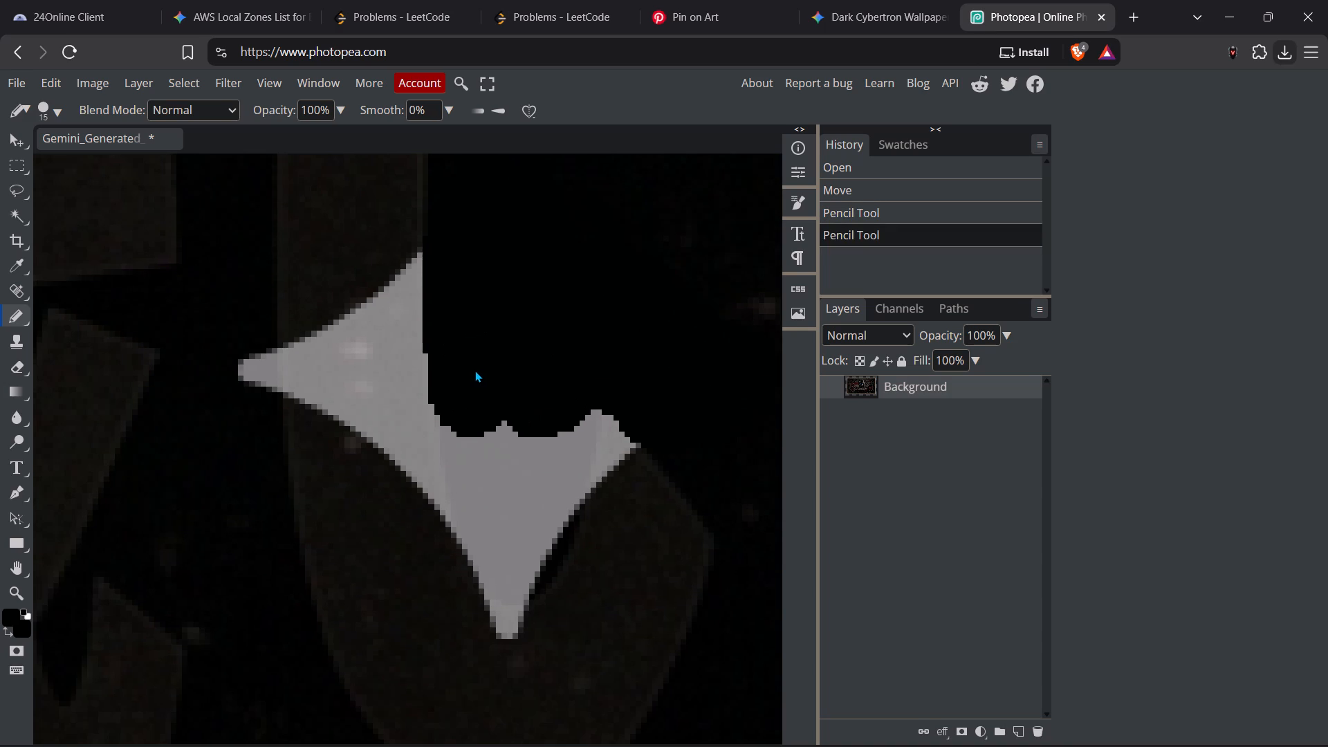
ctrl+scroll(513, 446, down, 2)
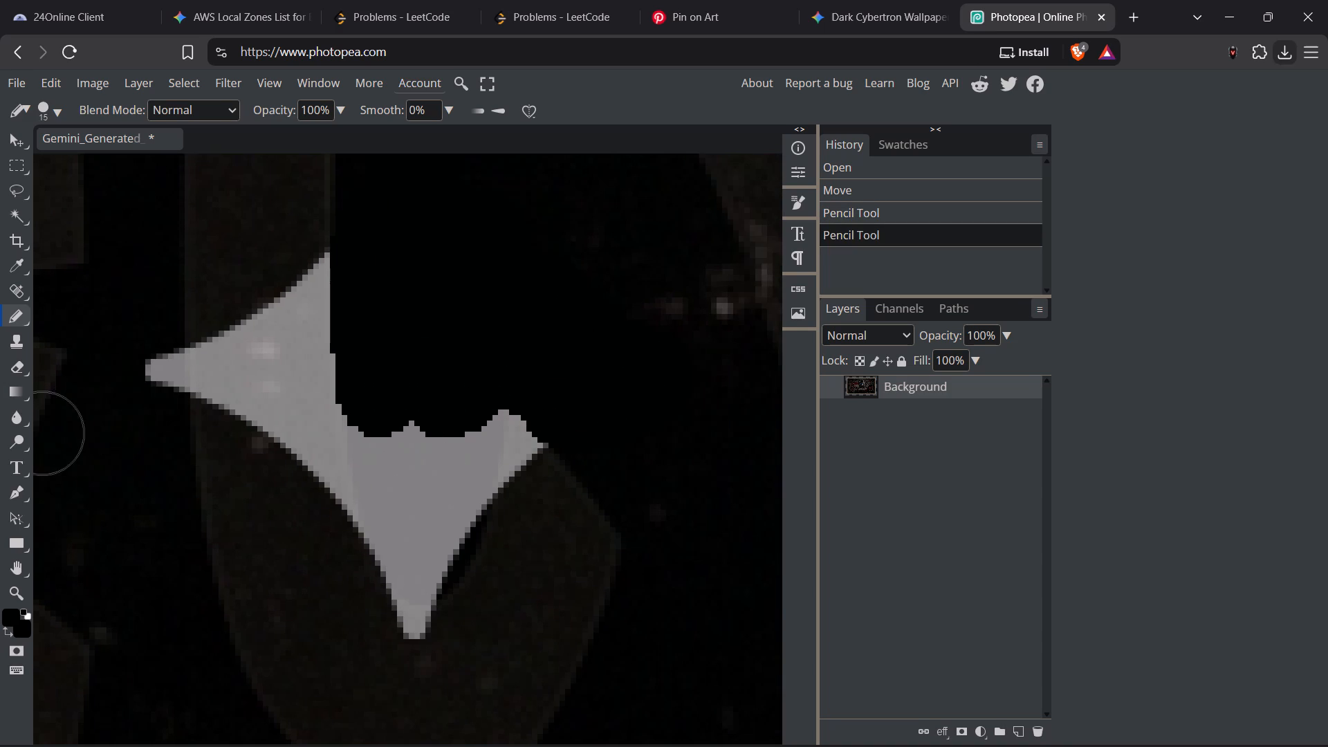
click(28, 322)
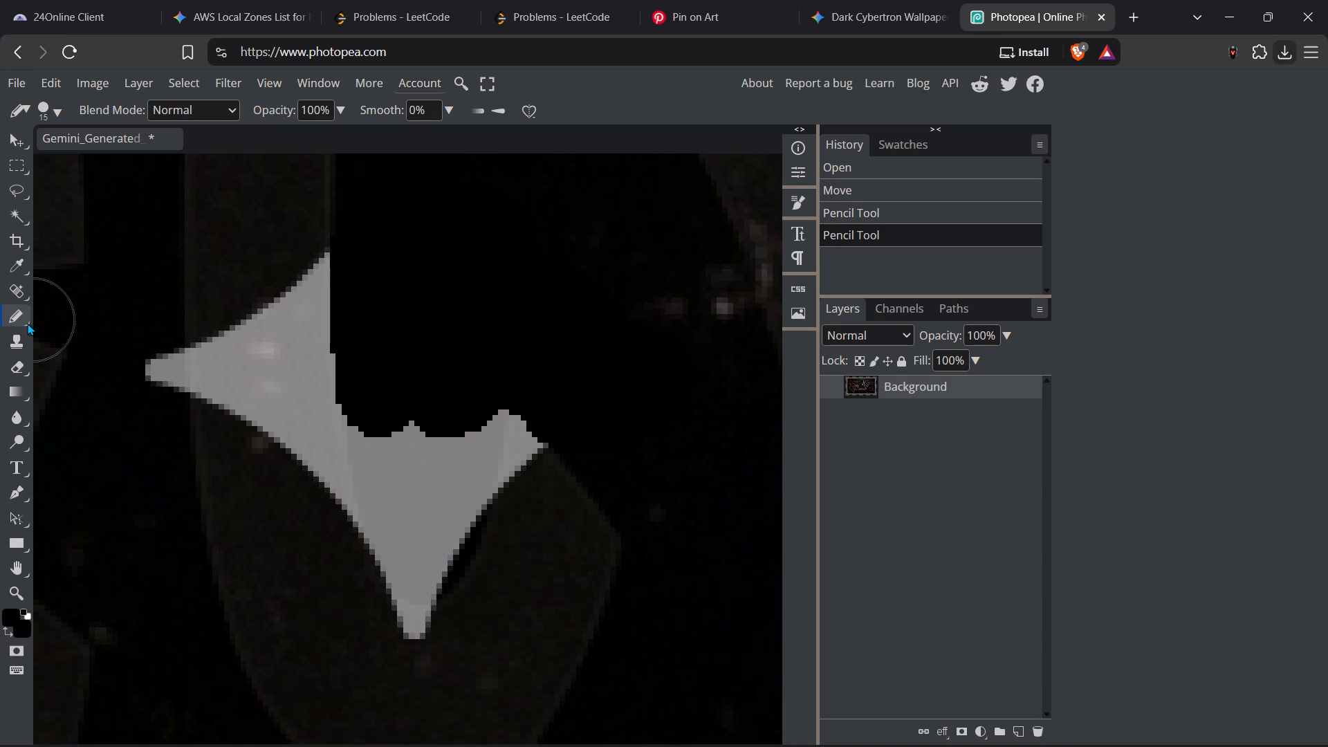
click(27, 324)
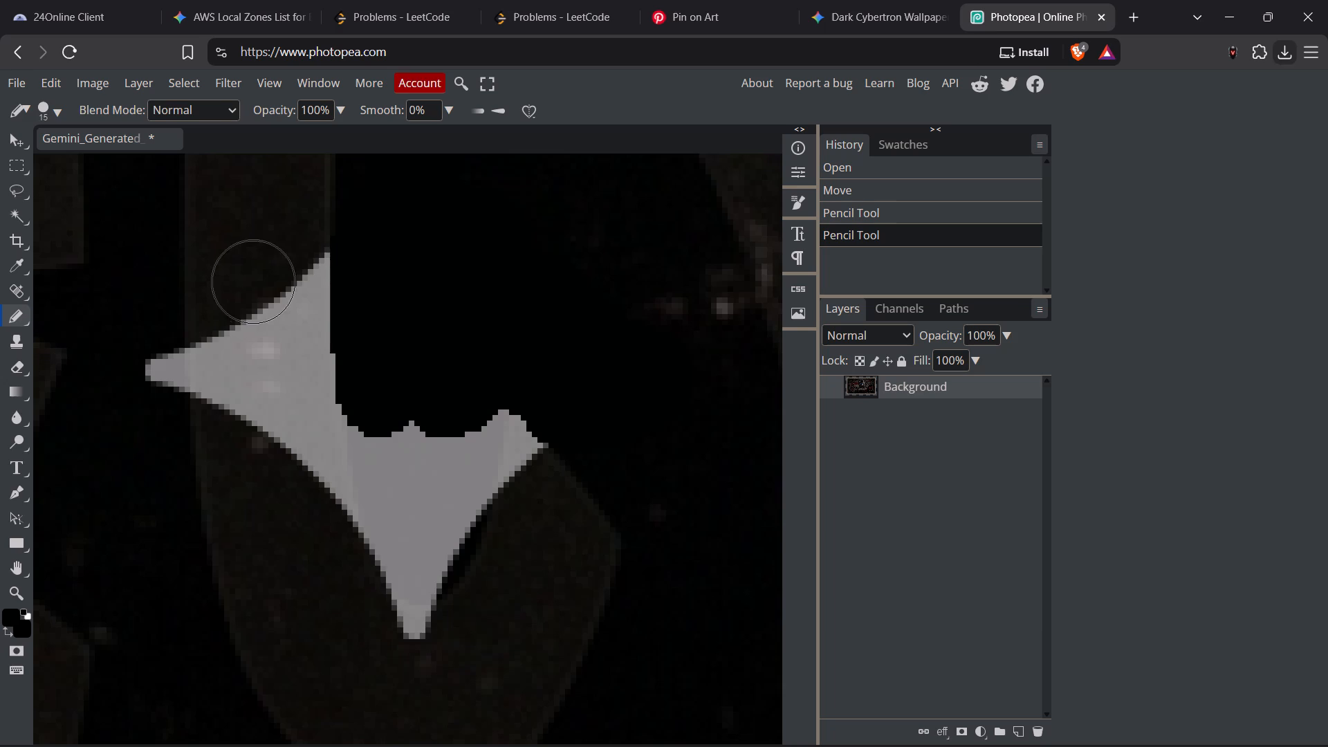
click(57, 109)
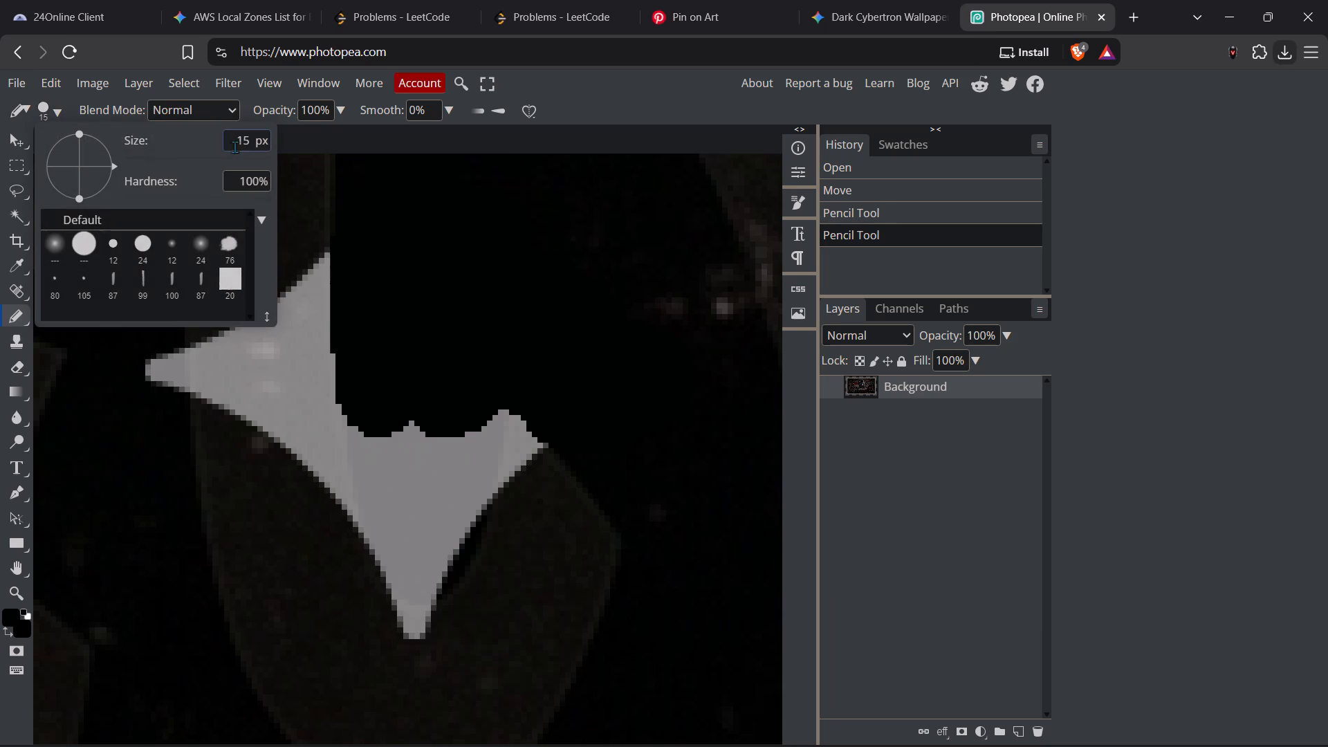
drag(252, 141, 239, 141)
key(8)
key(Return)
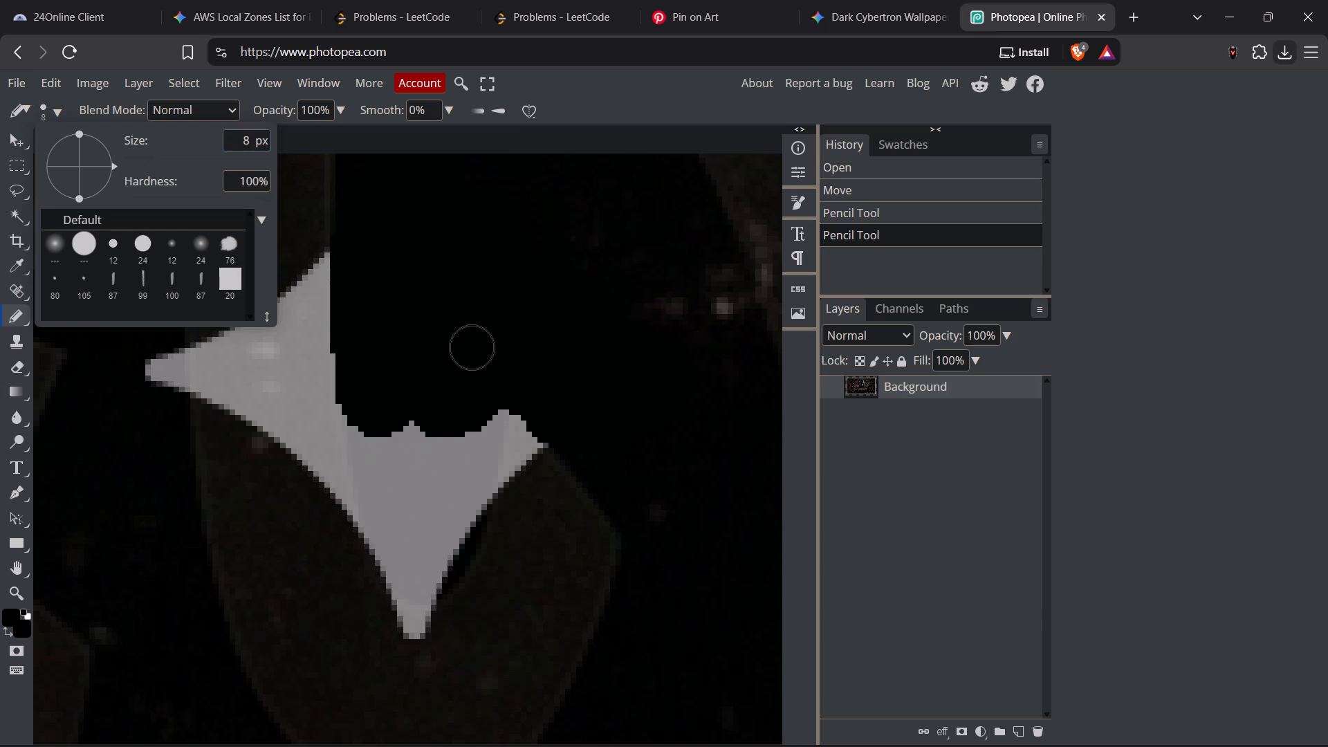
drag(445, 377, 428, 447)
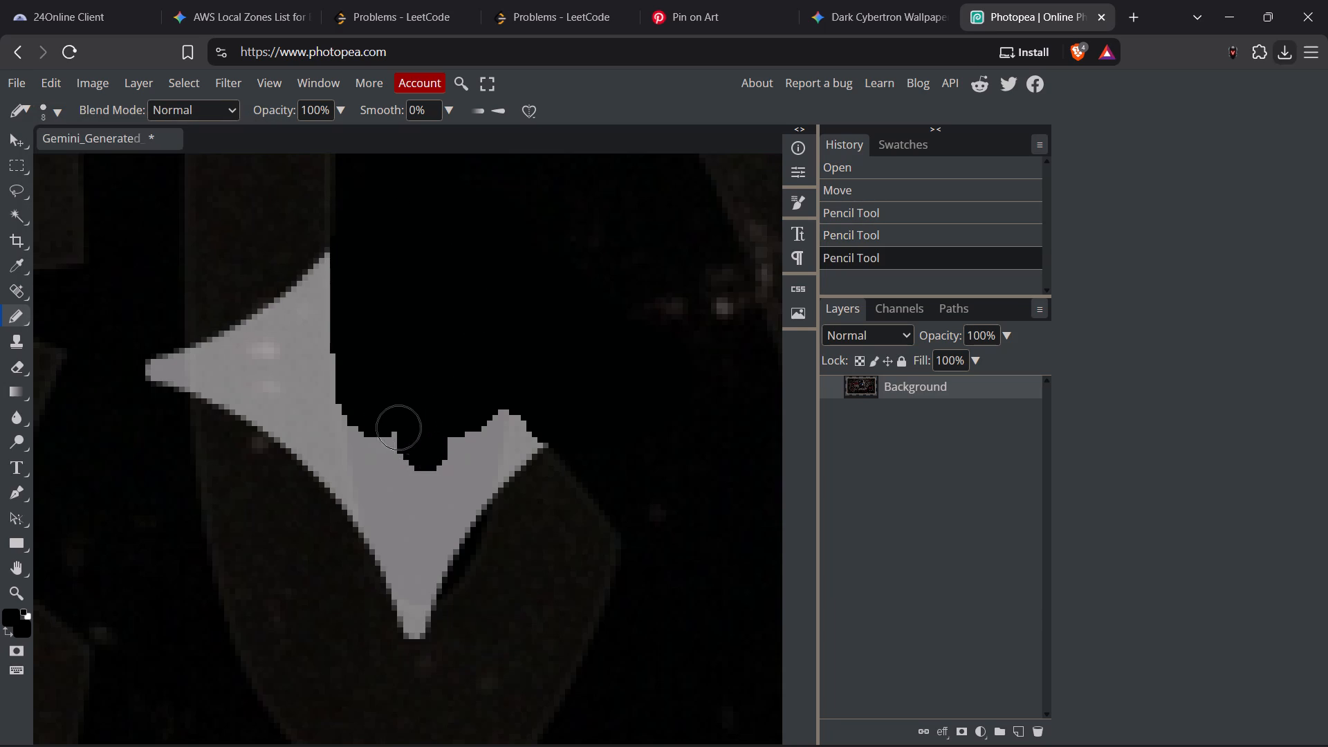
drag(367, 407, 362, 430)
drag(362, 430, 380, 505)
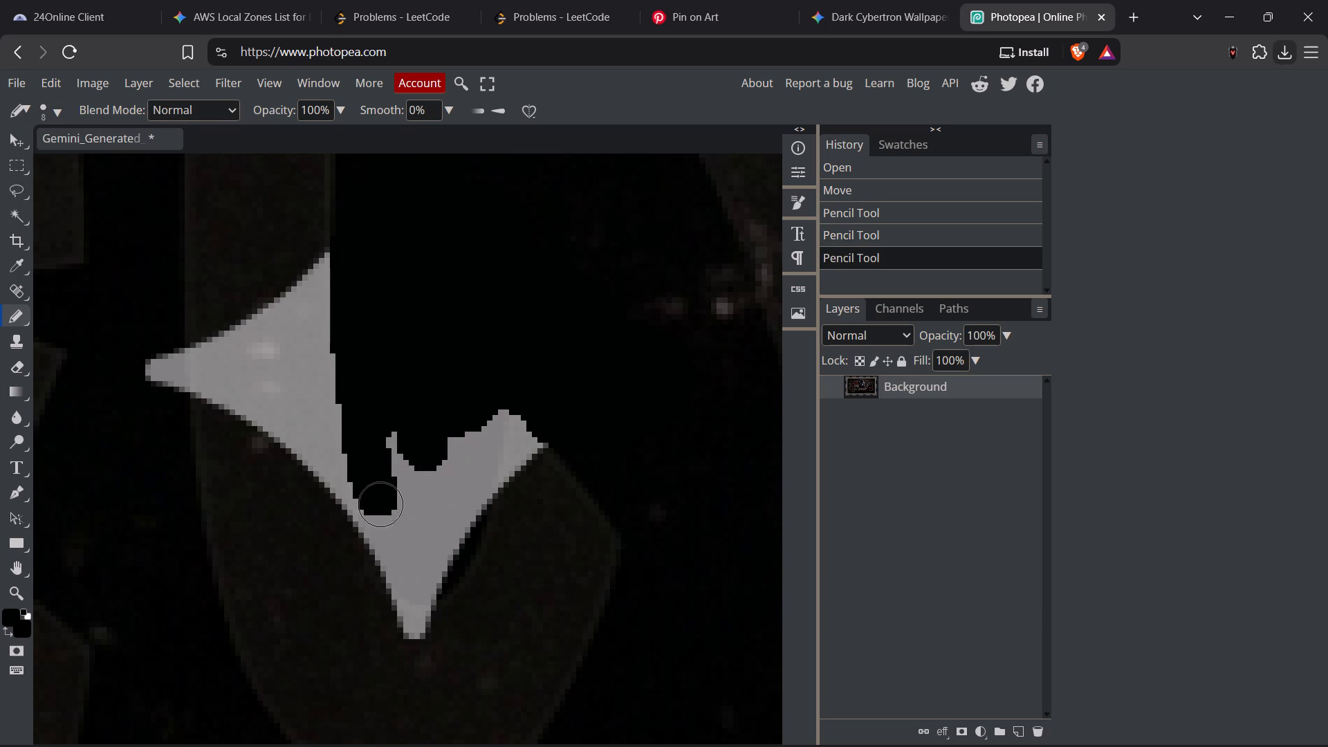
drag(380, 505, 398, 584)
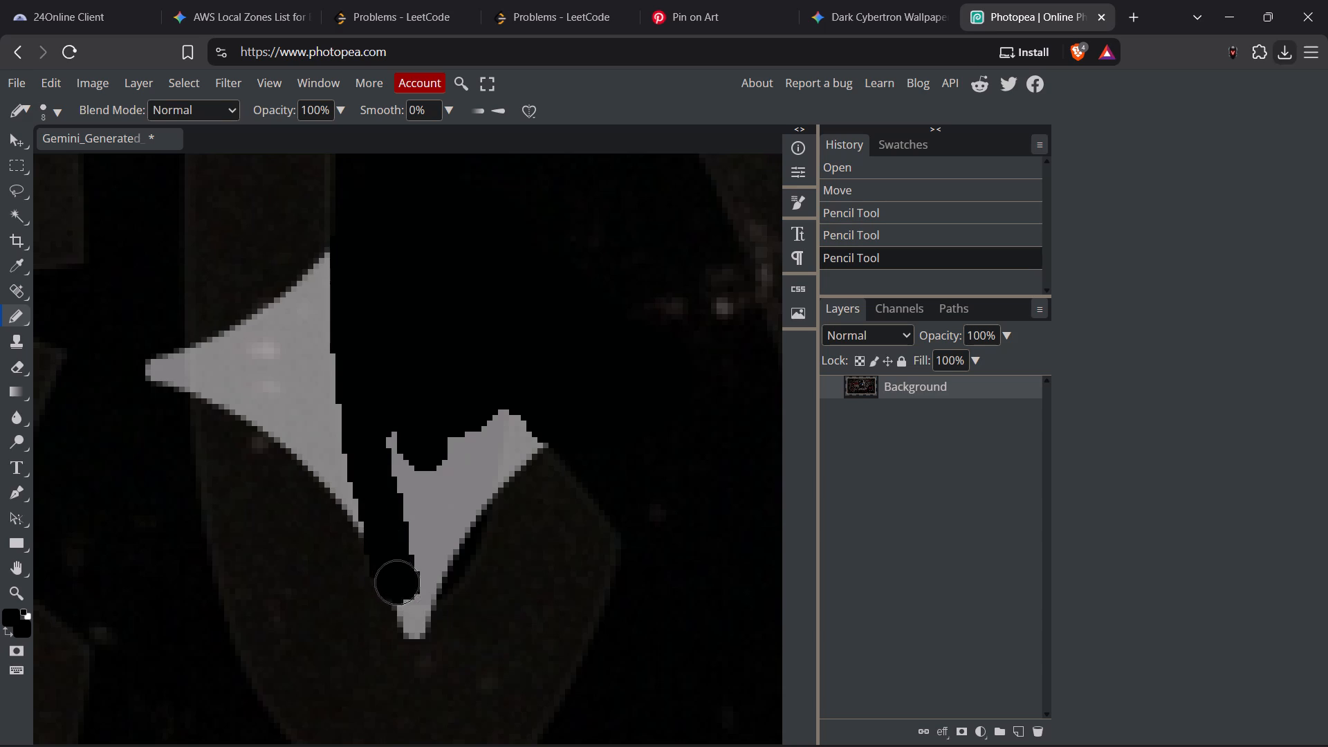
drag(398, 584, 429, 577)
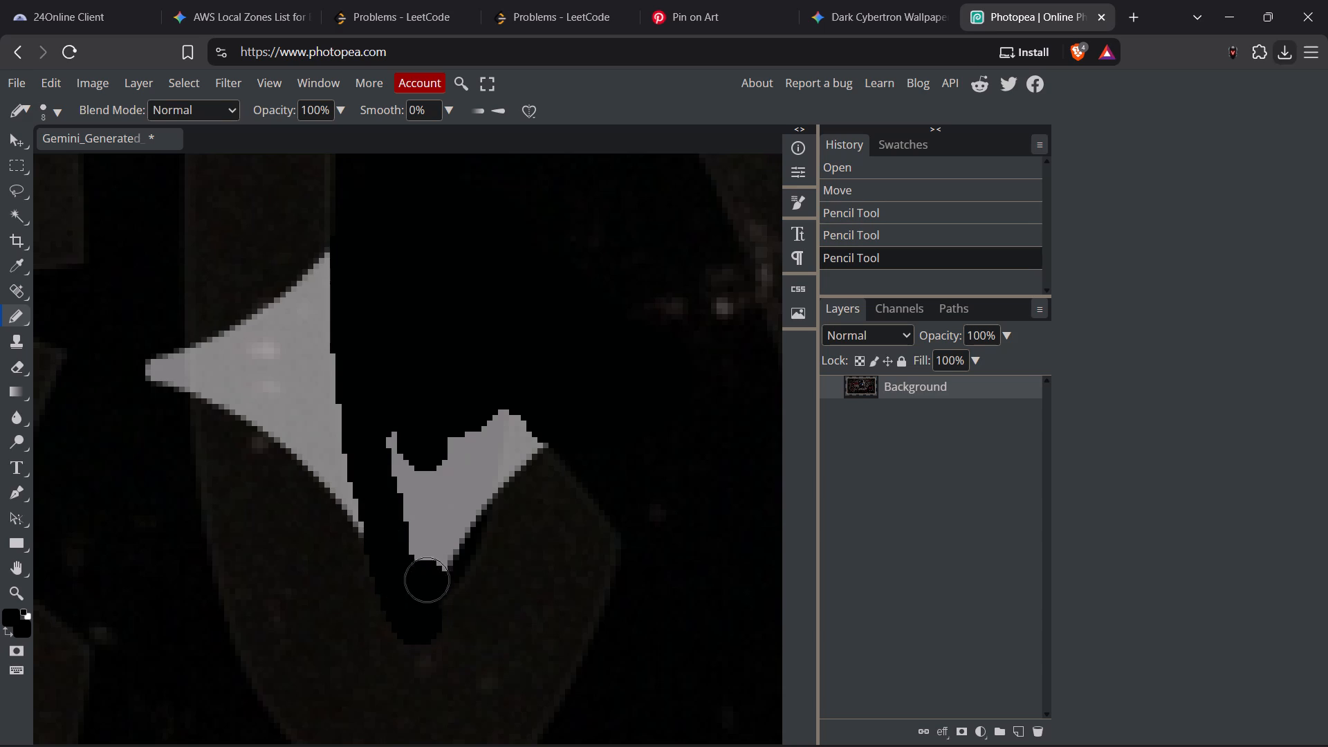
drag(429, 577, 499, 441)
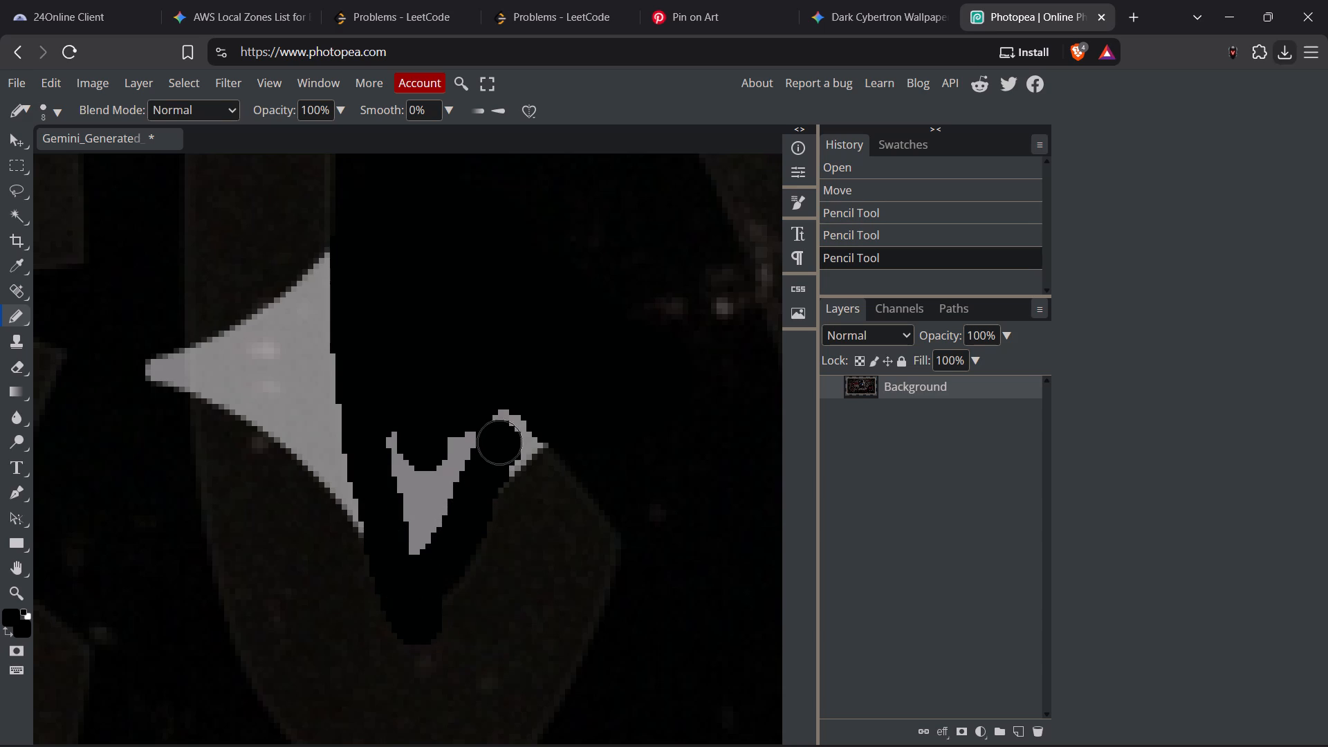
Paint black over the remaining grey fragments at the lower arm's right corner, along its right edge and in its middle.
drag(499, 441, 516, 443)
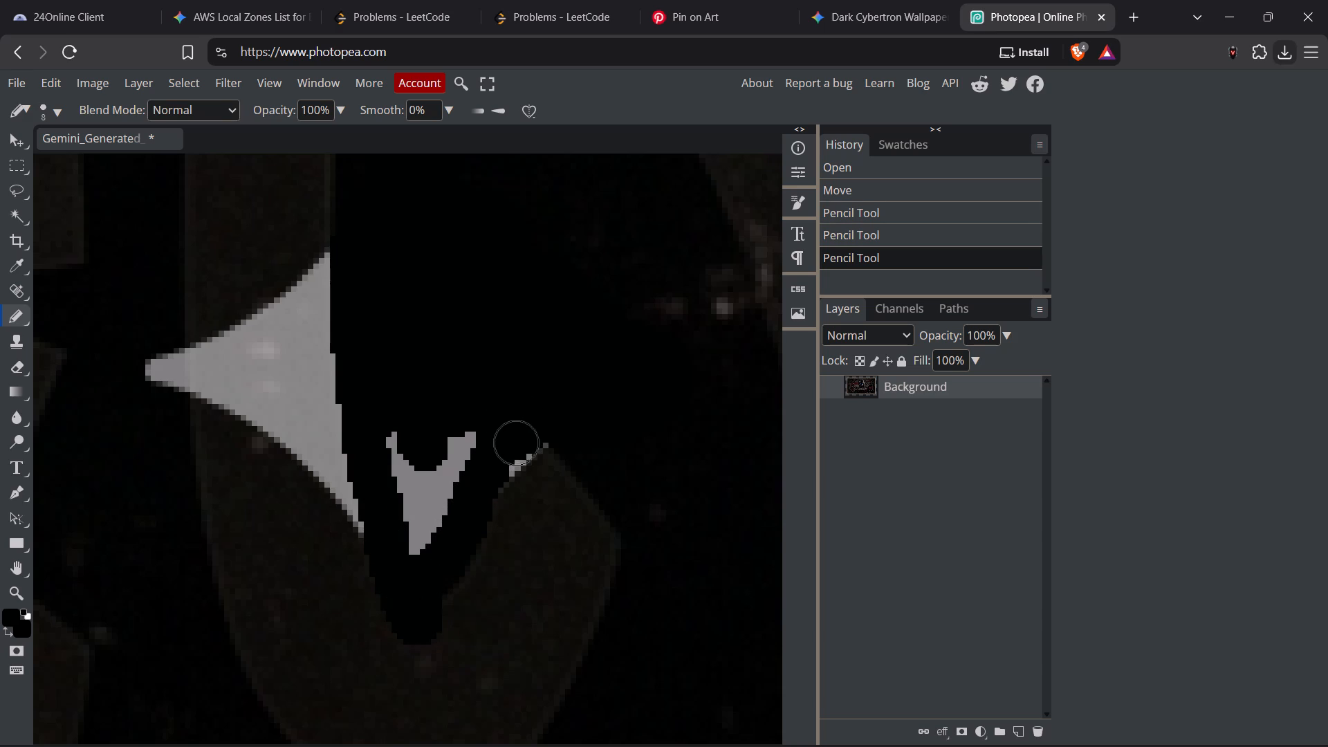
drag(516, 443, 504, 467)
drag(504, 467, 467, 553)
drag(467, 553, 436, 613)
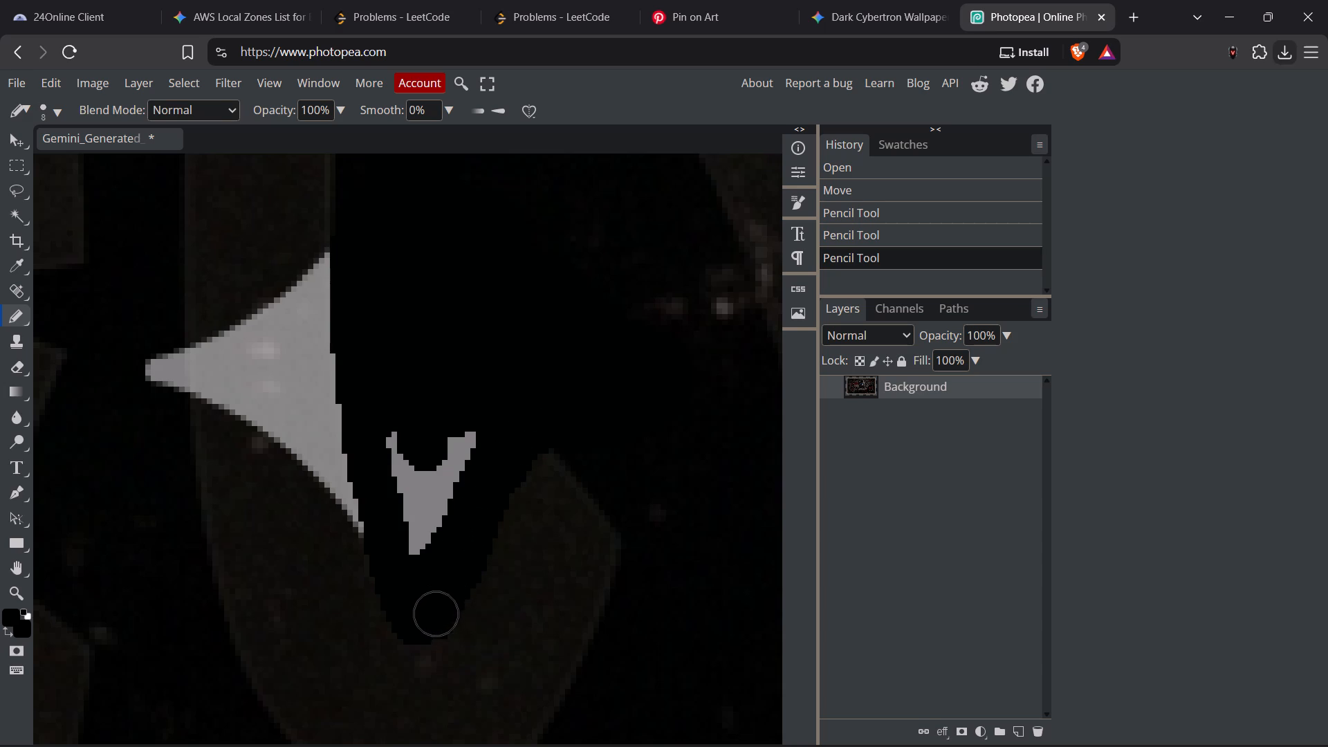
drag(436, 613, 471, 533)
drag(462, 534, 405, 517)
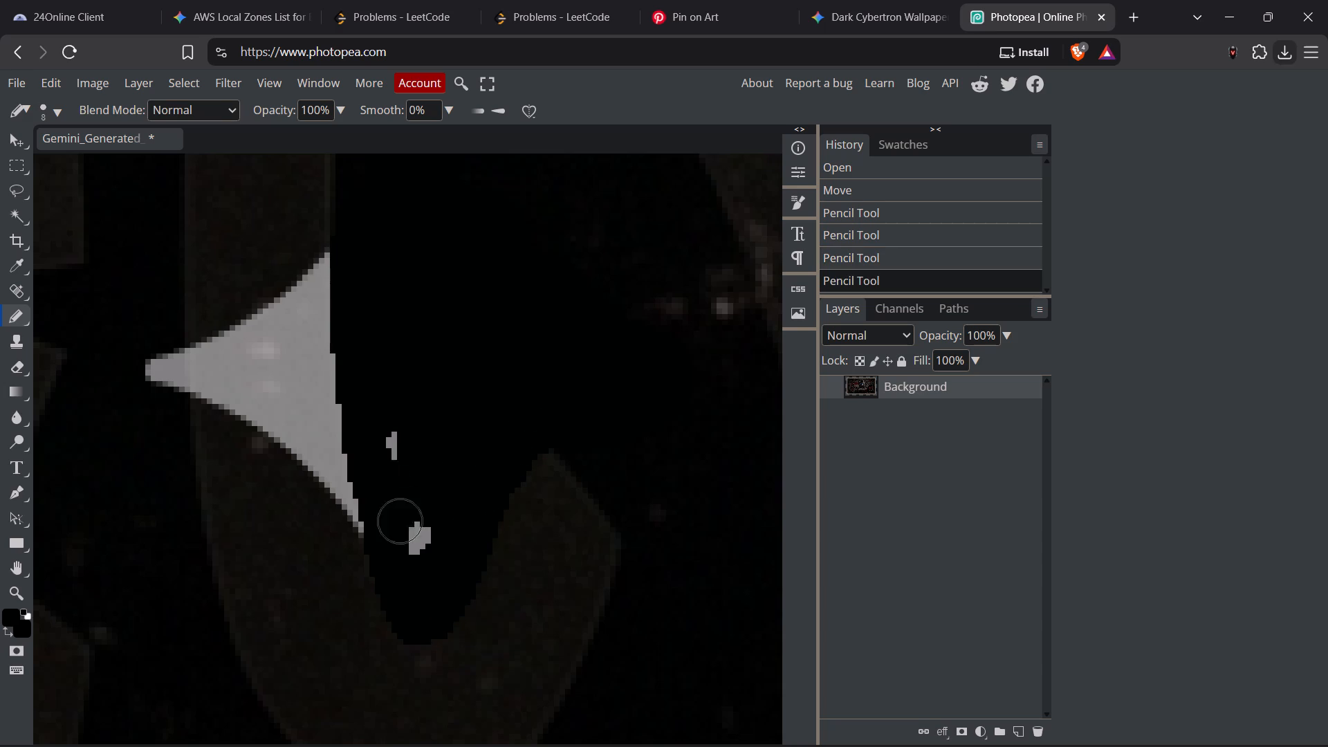
drag(405, 517, 409, 504)
drag(409, 504, 414, 495)
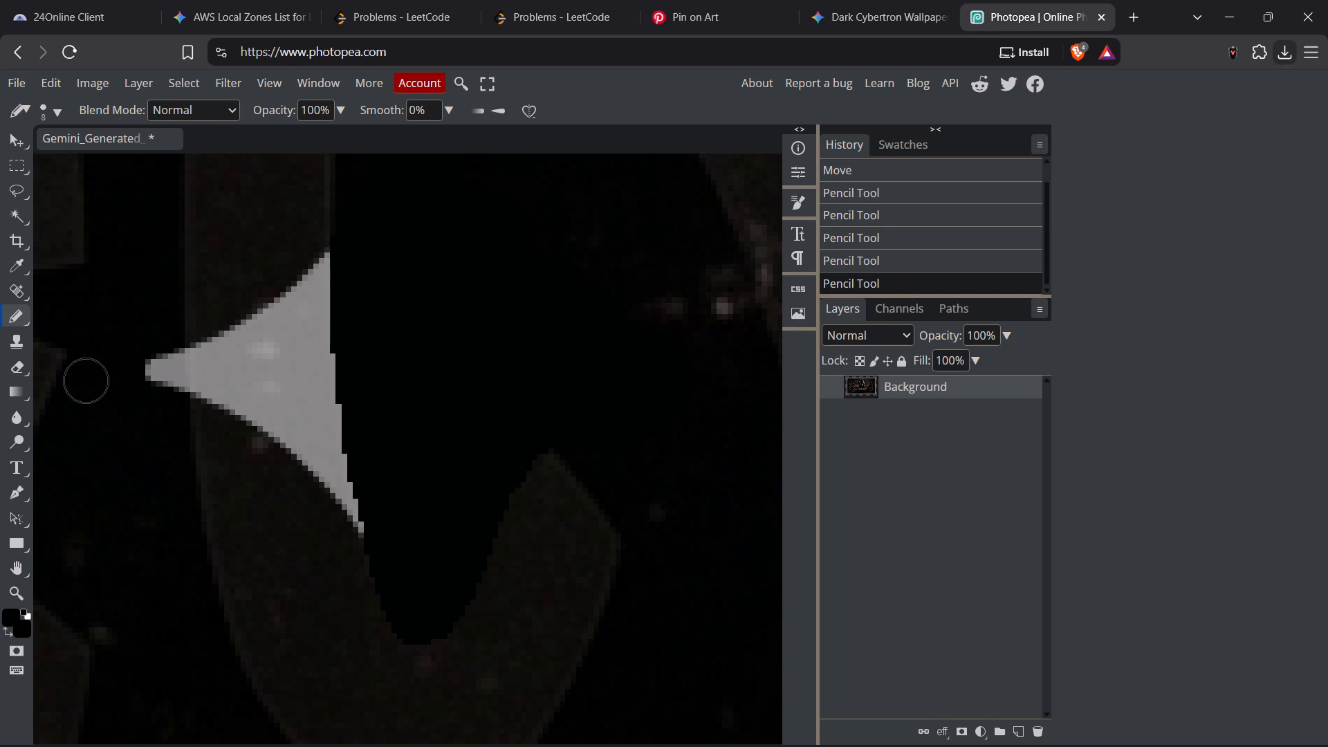
Sample the very dark grey of the curved band just below the sparkle's left arm as the painting colour.
click(19, 268)
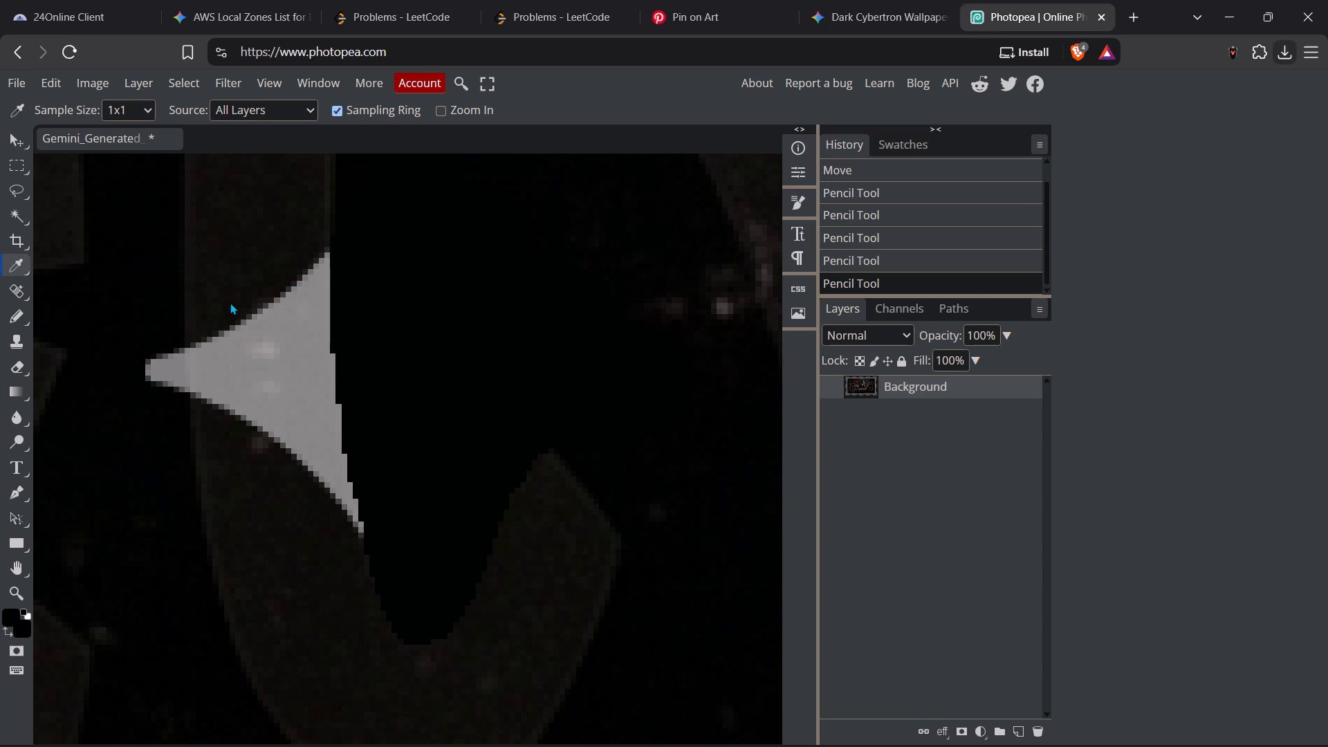
drag(254, 347, 237, 278)
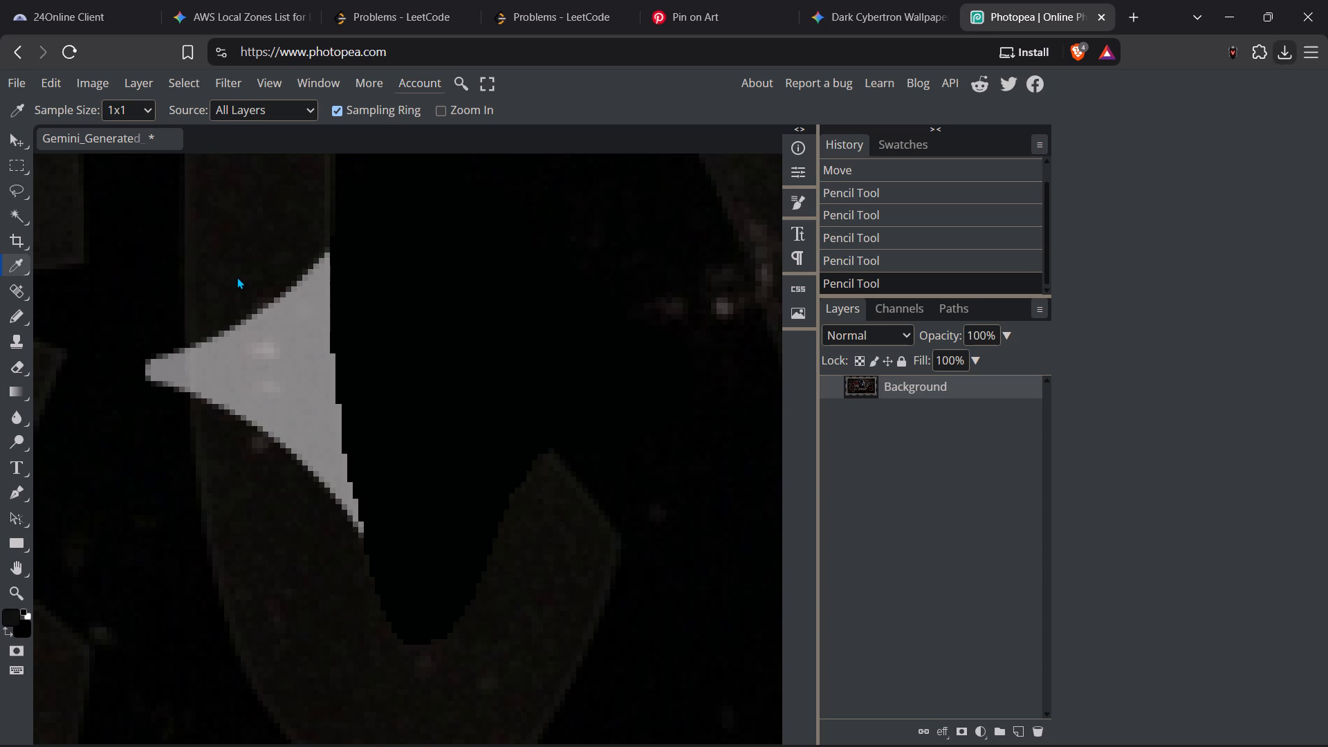
click(237, 277)
click(237, 275)
click(14, 270)
right_click(223, 261)
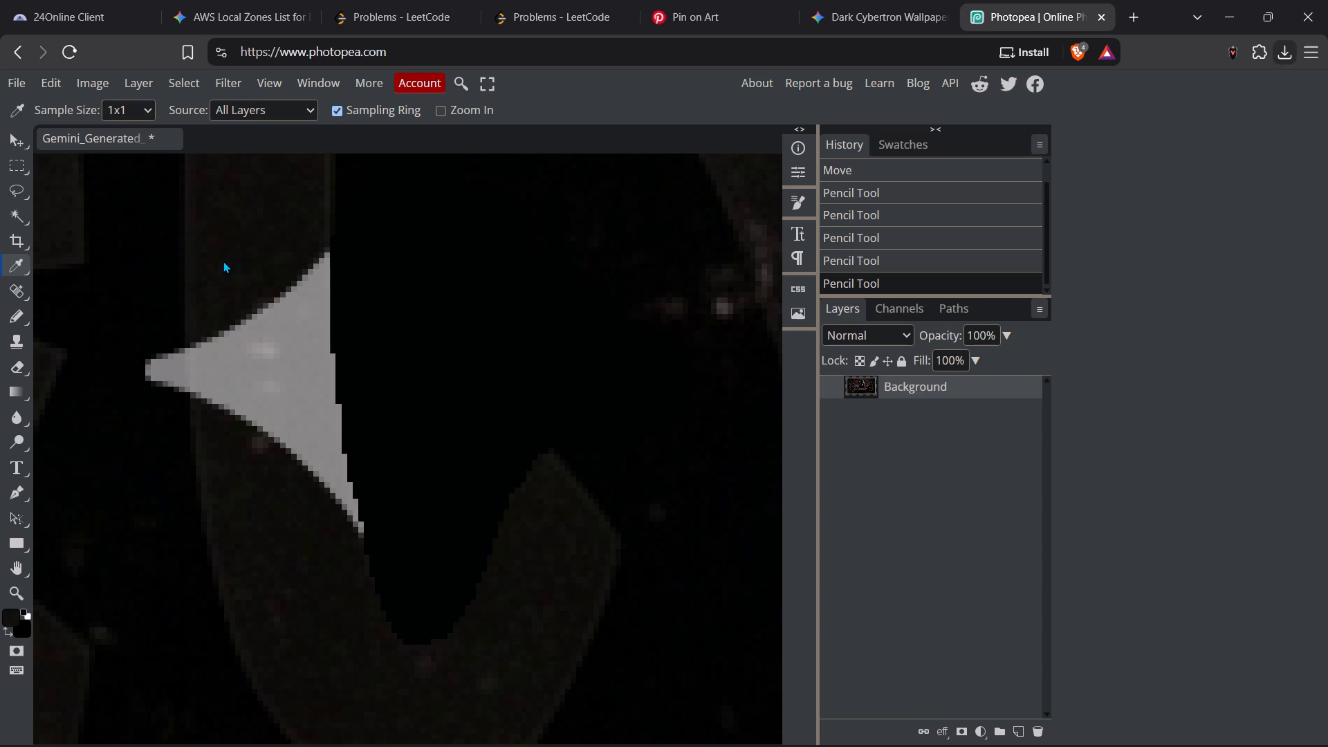
click(222, 260)
drag(222, 259, 223, 251)
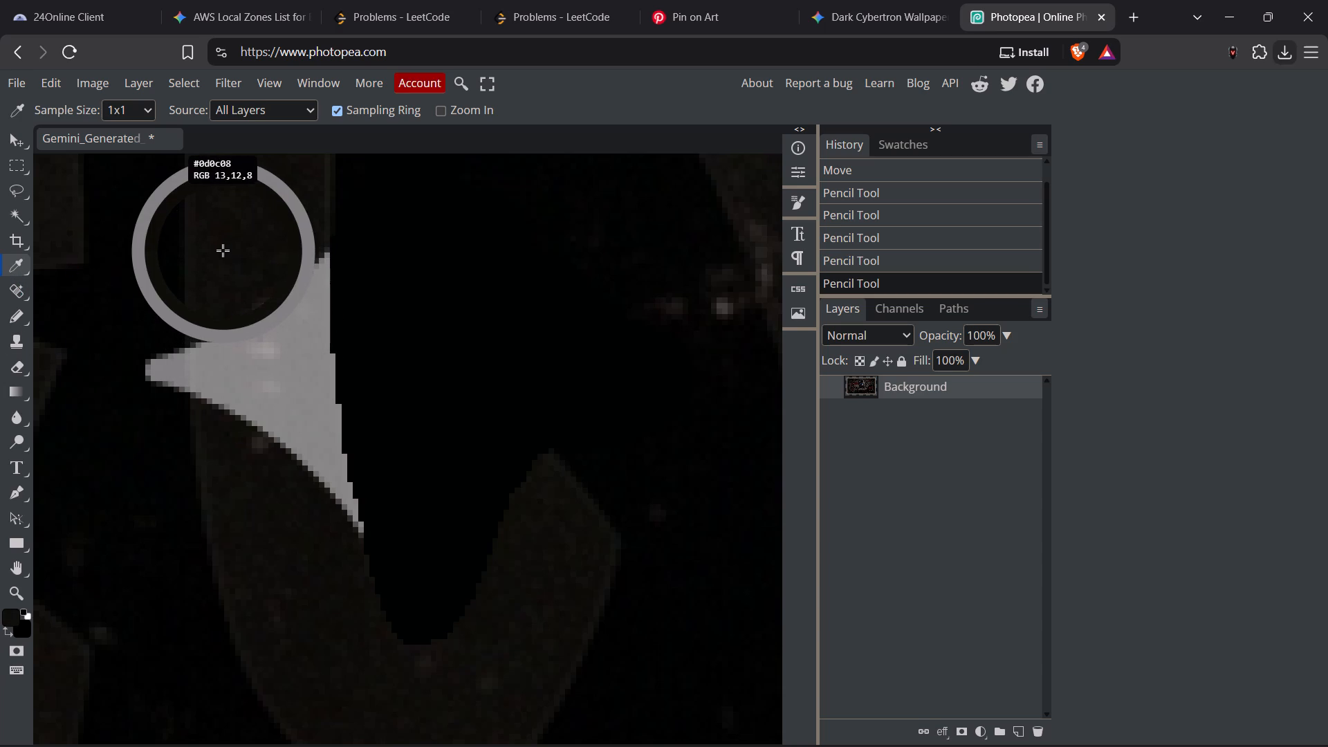
drag(223, 251, 210, 248)
click(210, 248)
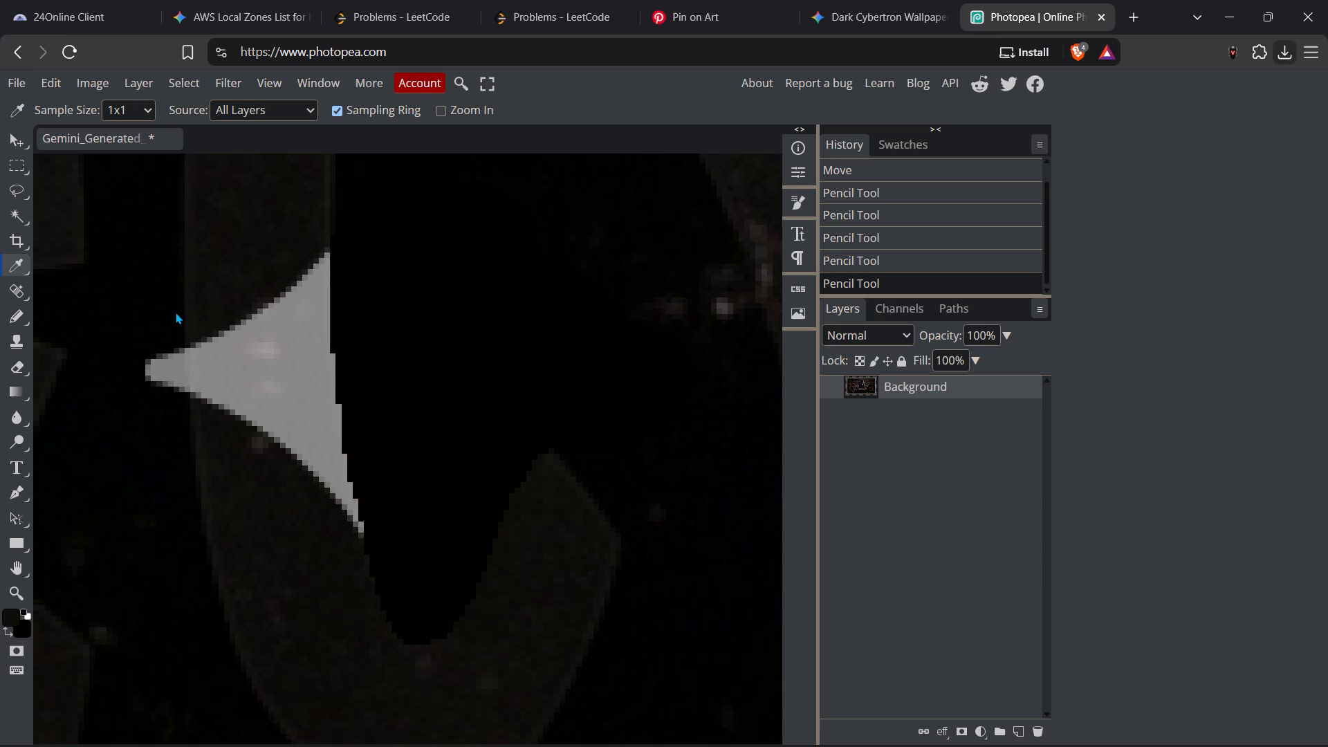
click(262, 448)
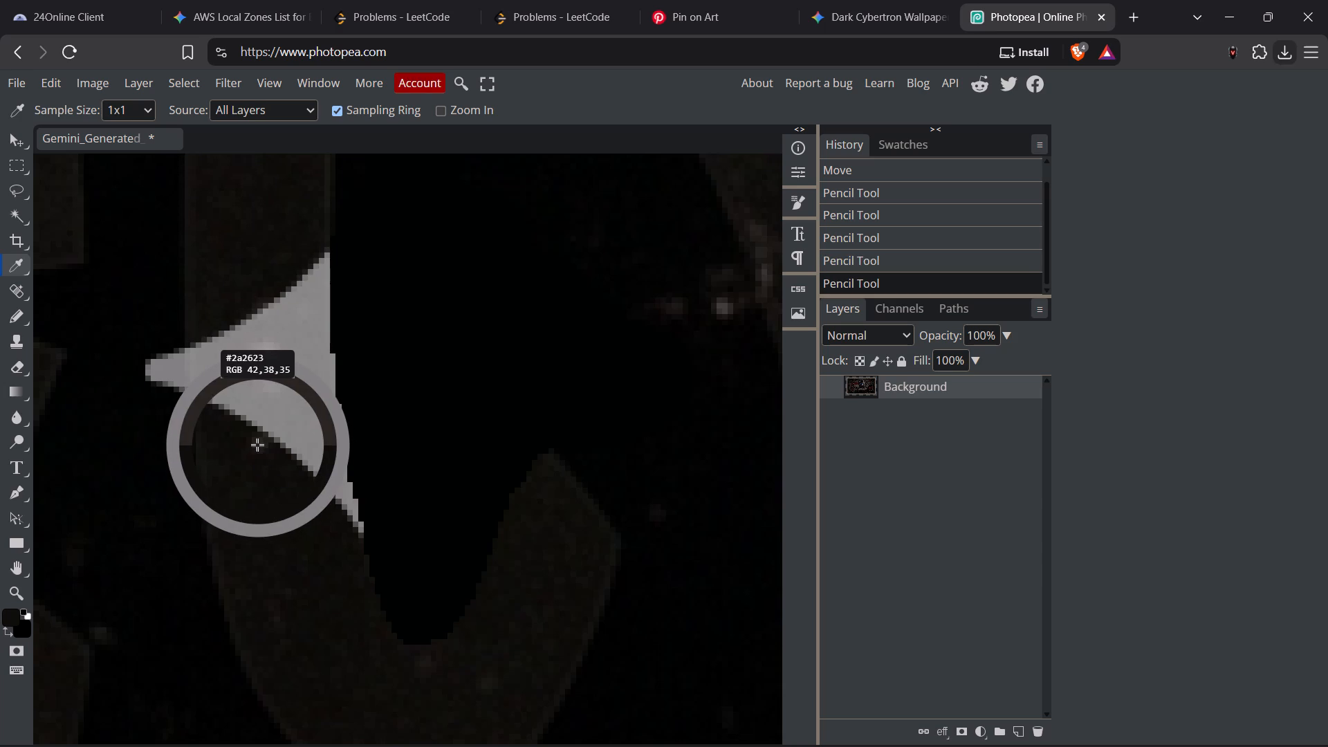
drag(232, 450, 240, 465)
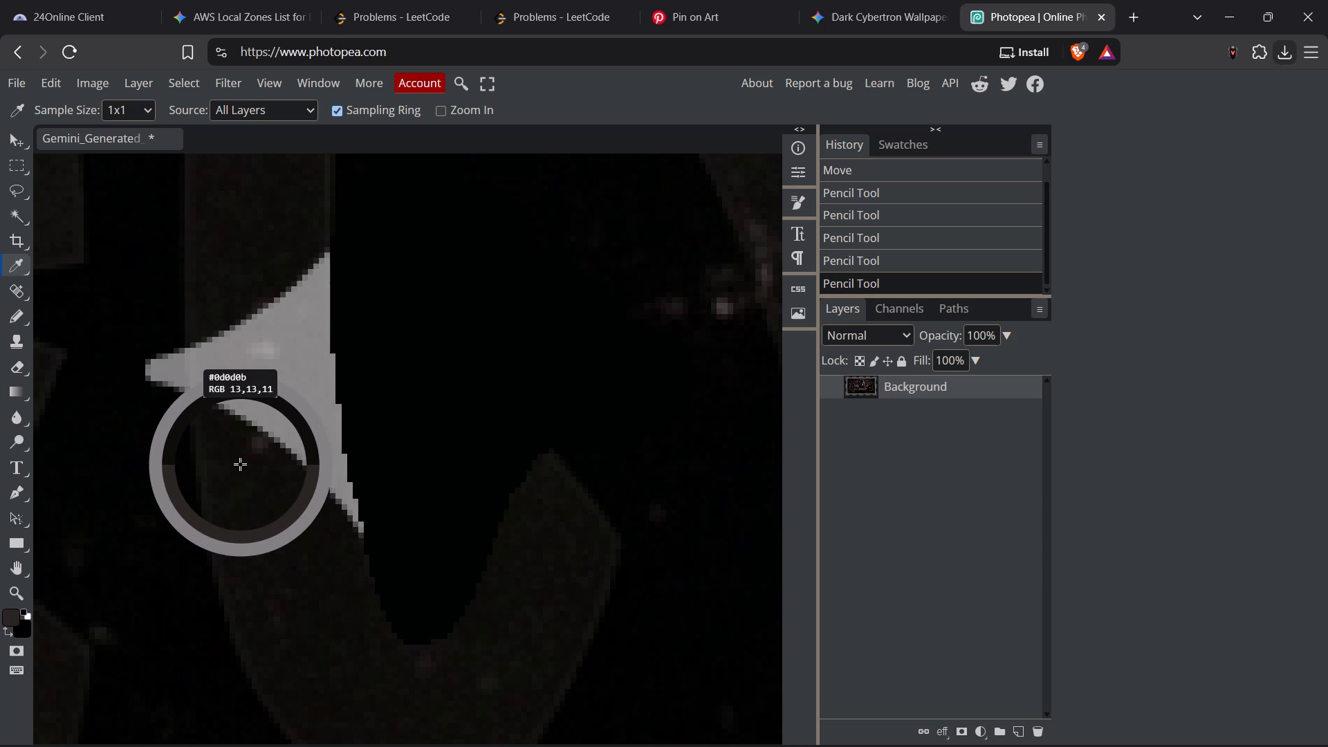
drag(240, 465, 237, 464)
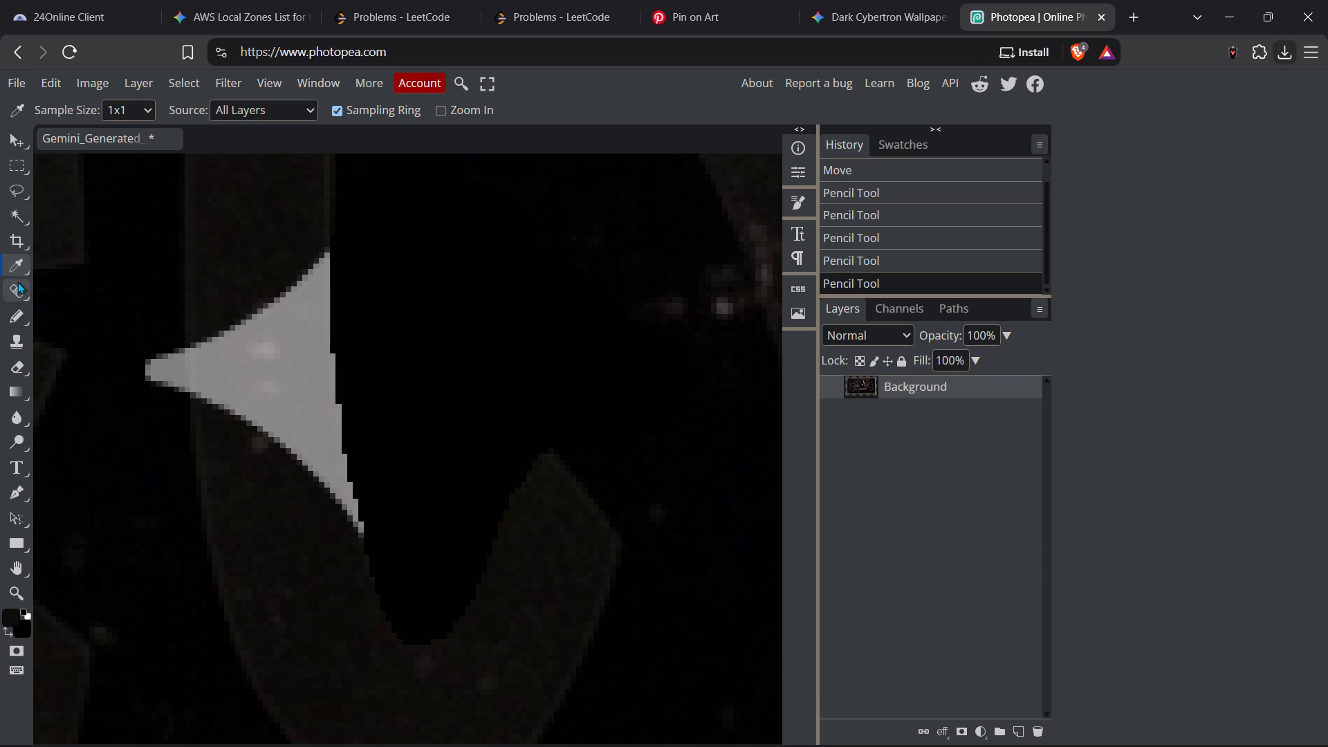
Paint the sampled dark grey with the 8 px Pencil over the left arm where it crosses the band, including slivers along the band's inner edge.
click(10, 320)
drag(240, 368, 210, 335)
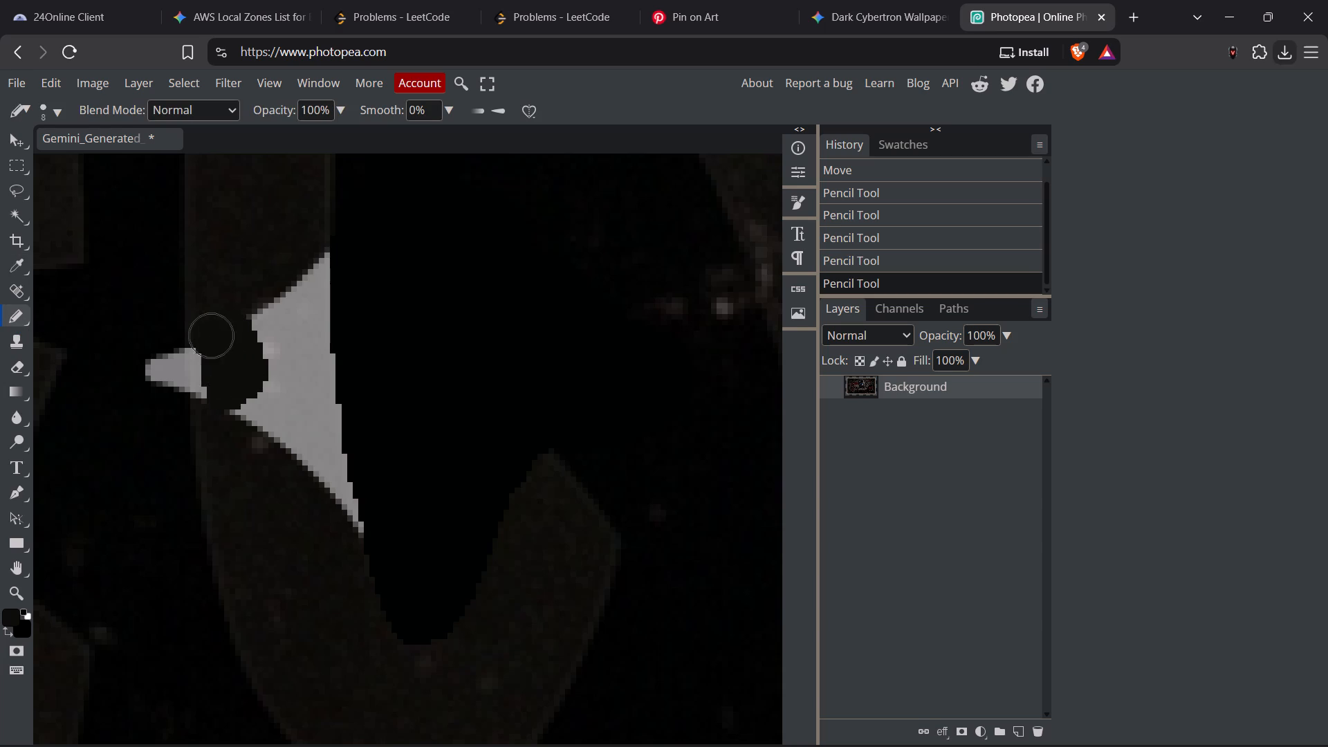
drag(210, 335, 267, 323)
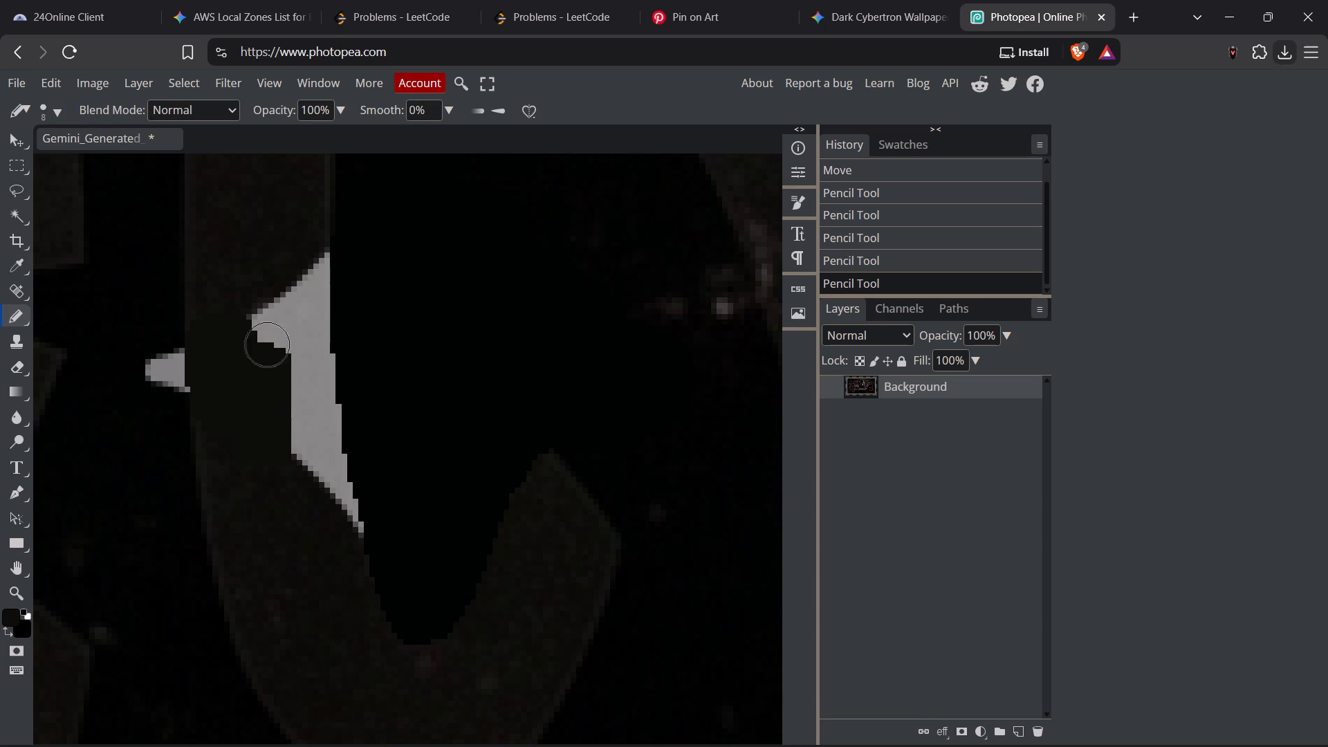
drag(267, 323, 306, 293)
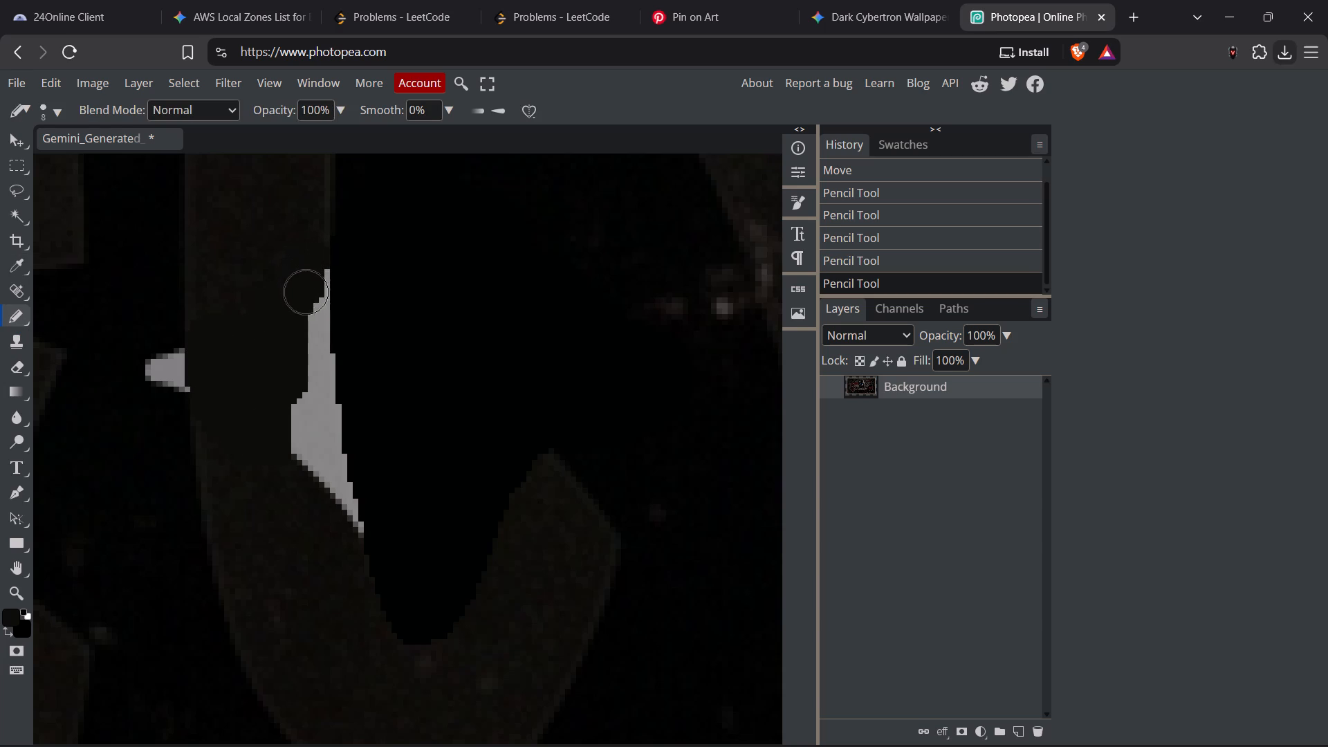
drag(306, 293, 311, 398)
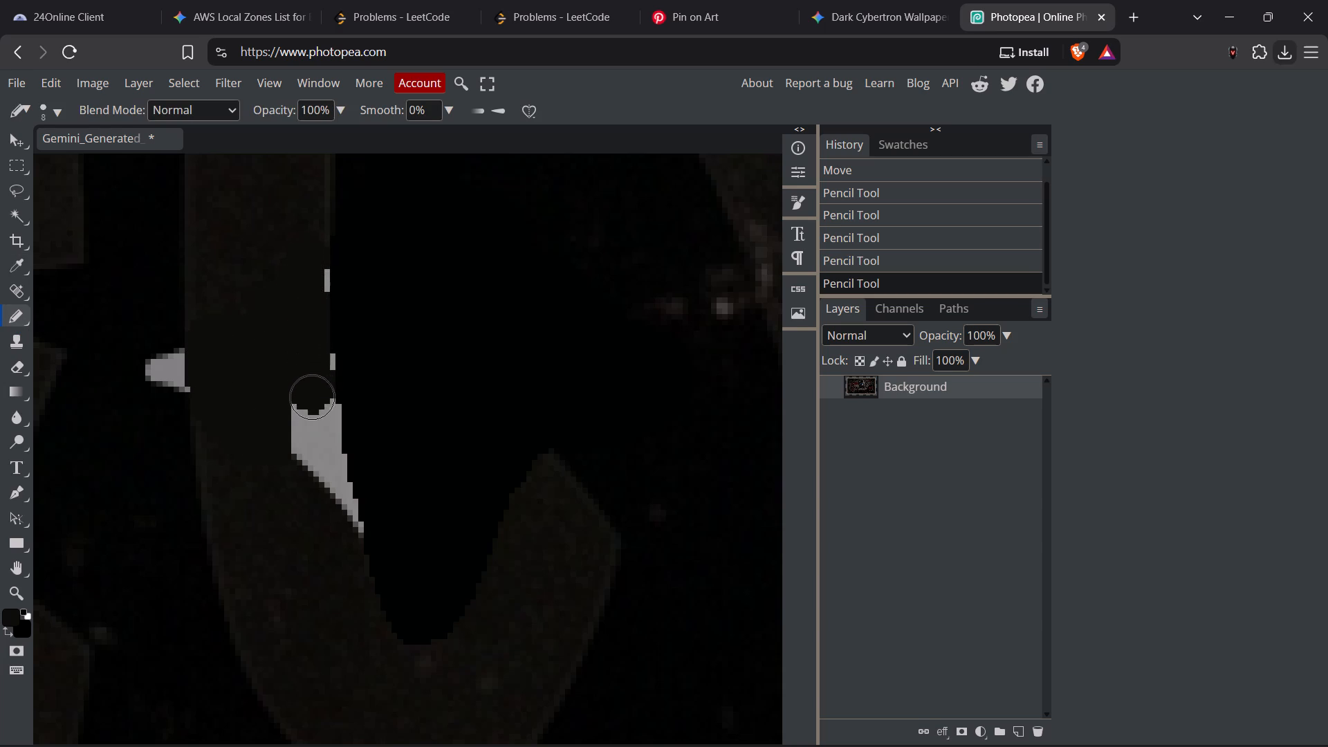
drag(311, 398, 332, 514)
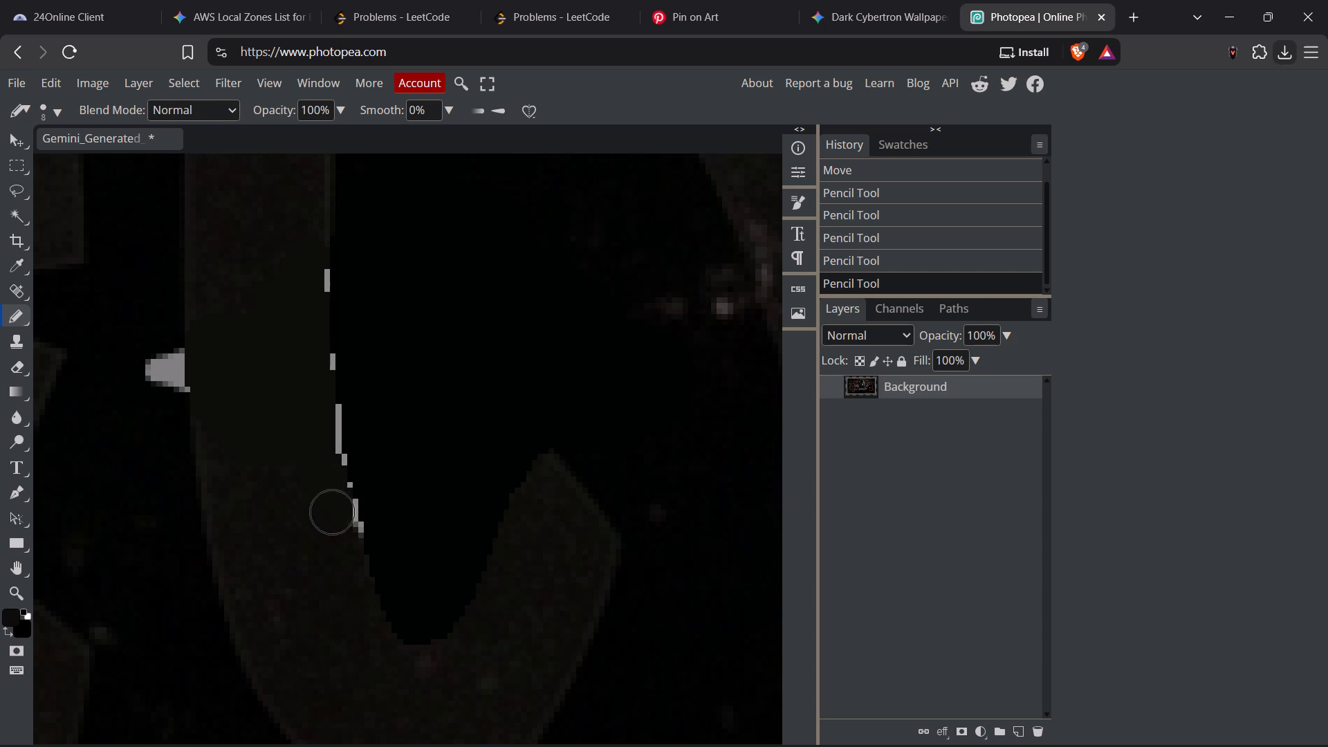
drag(332, 514, 339, 555)
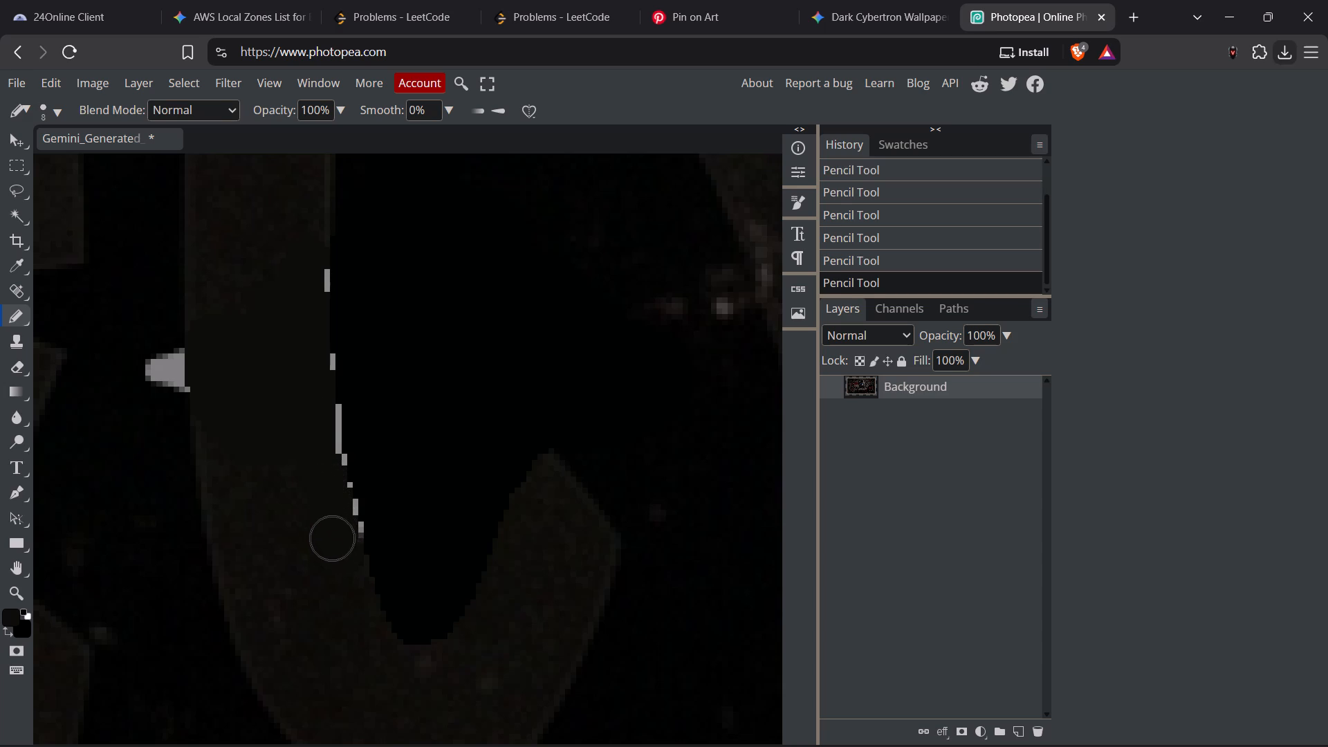
drag(338, 541, 342, 490)
drag(342, 490, 320, 363)
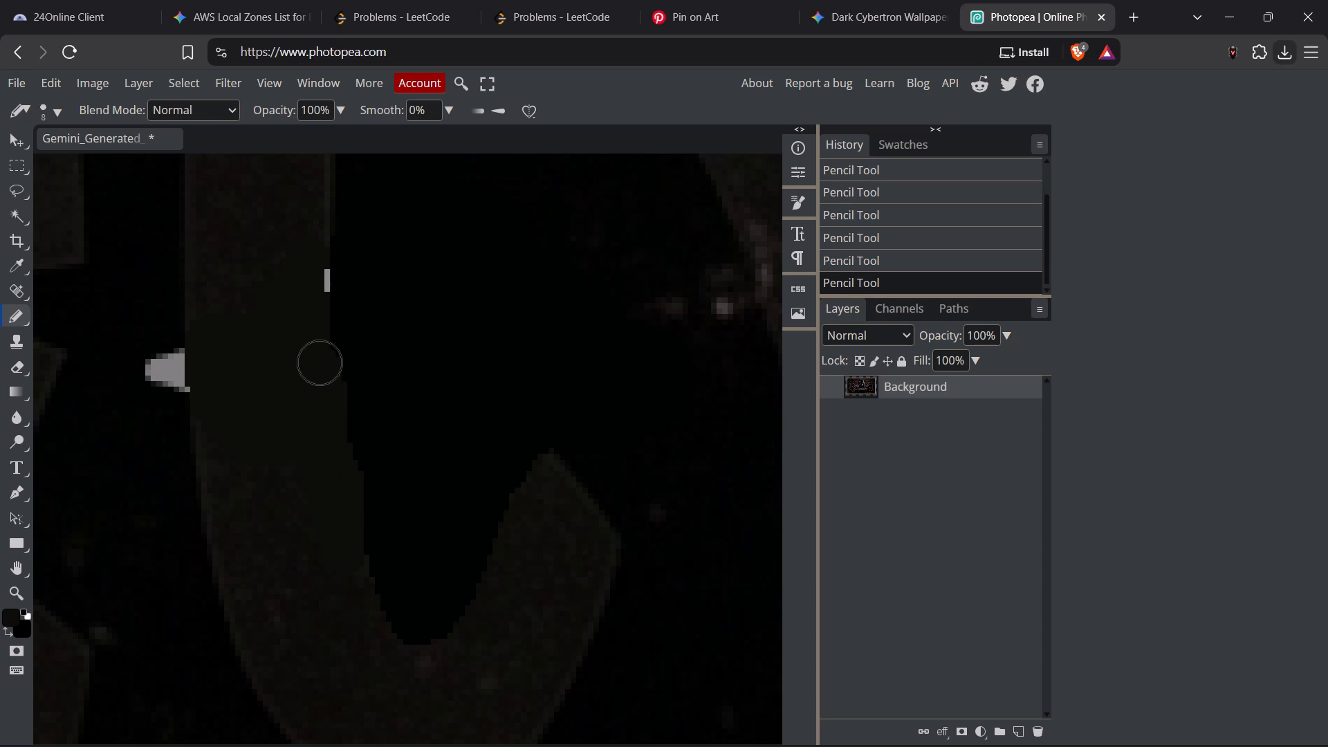
drag(320, 363, 308, 264)
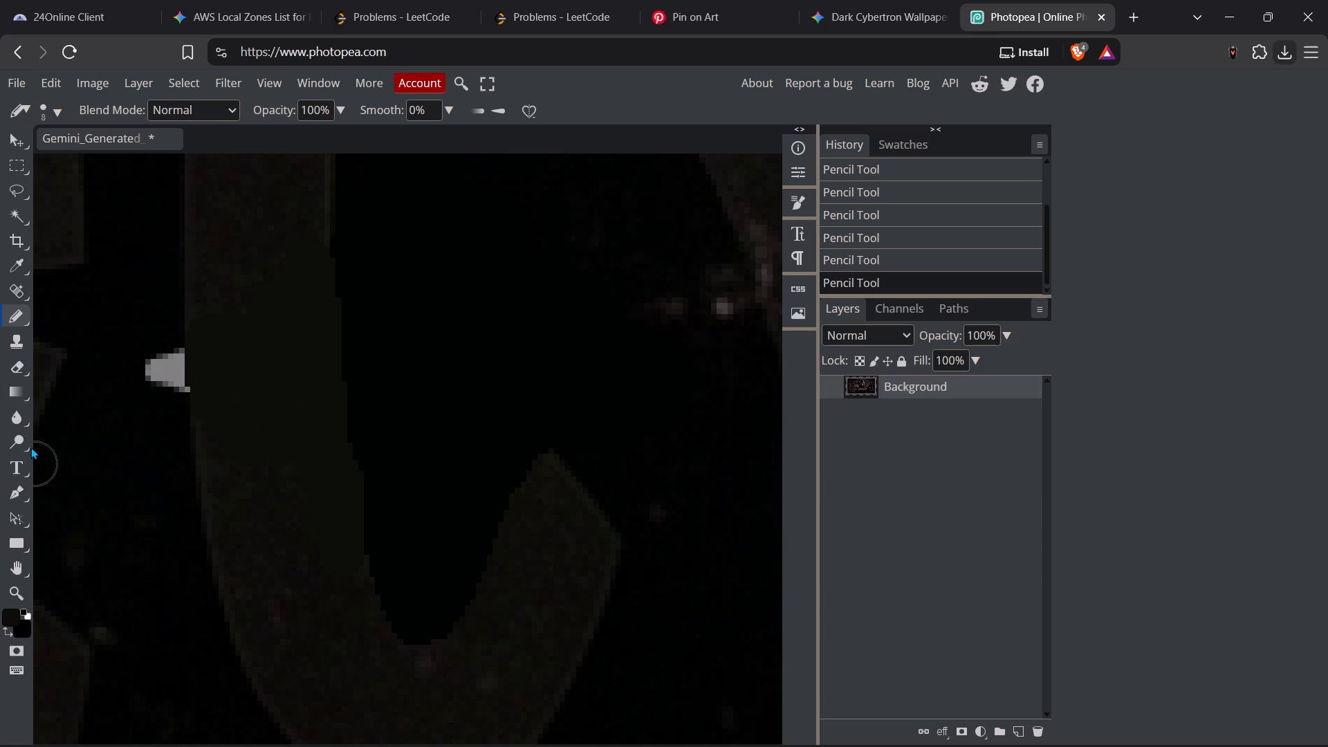
Sample the near-black beside the left arm's tip and paint over the tip outside the band with the Pencil tool.
click(15, 268)
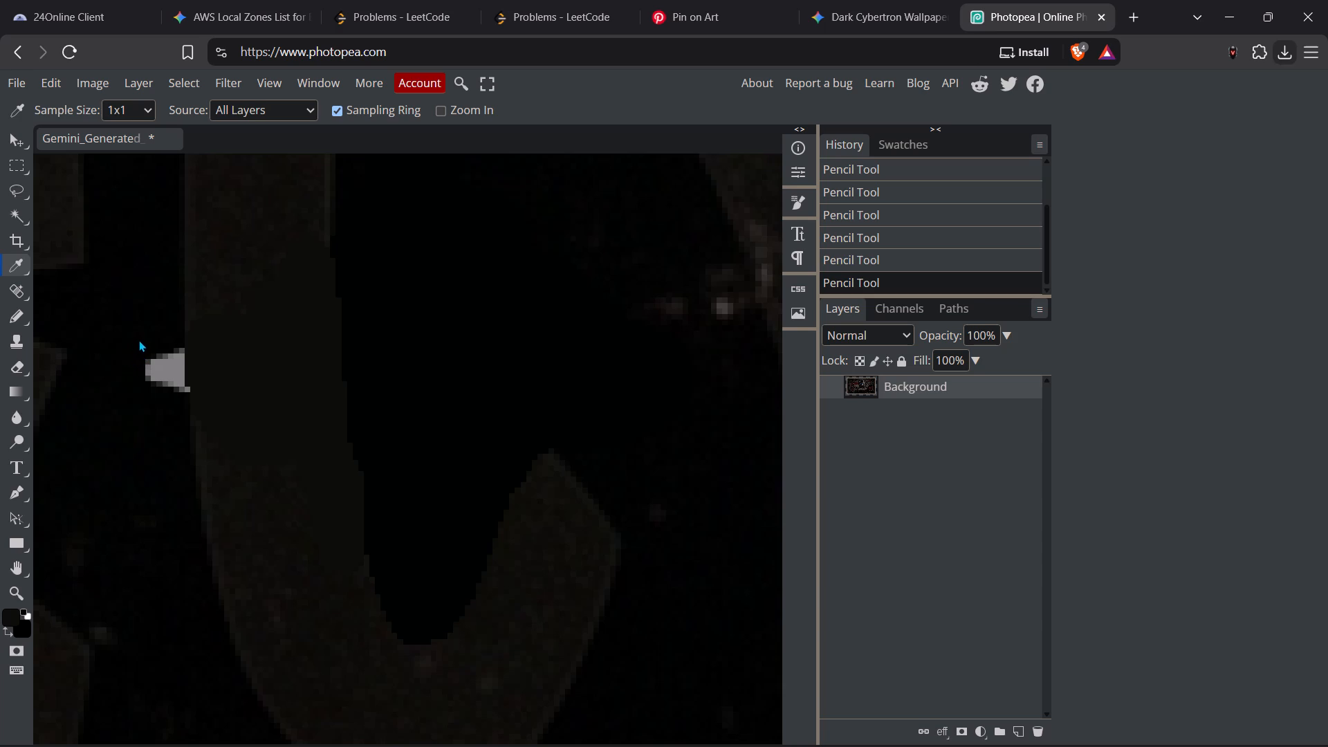
drag(154, 342, 151, 356)
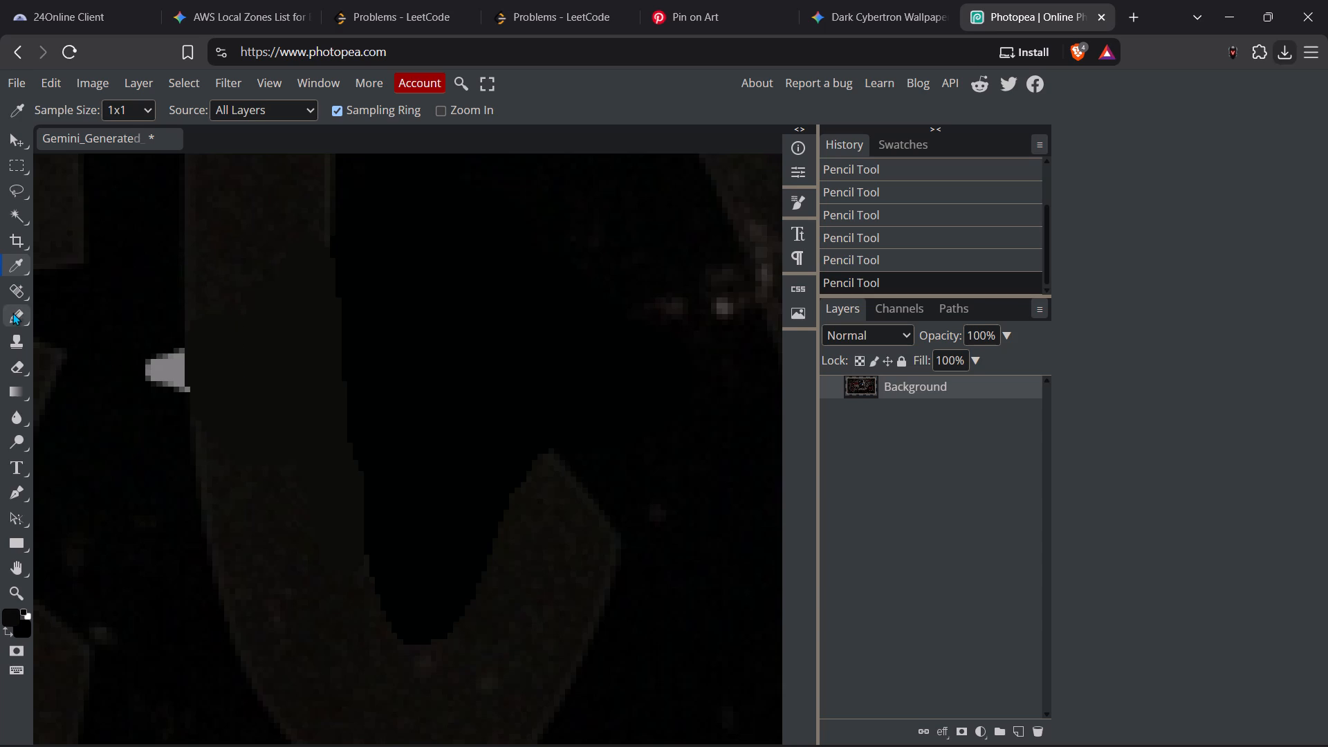
click(12, 313)
drag(151, 342, 165, 363)
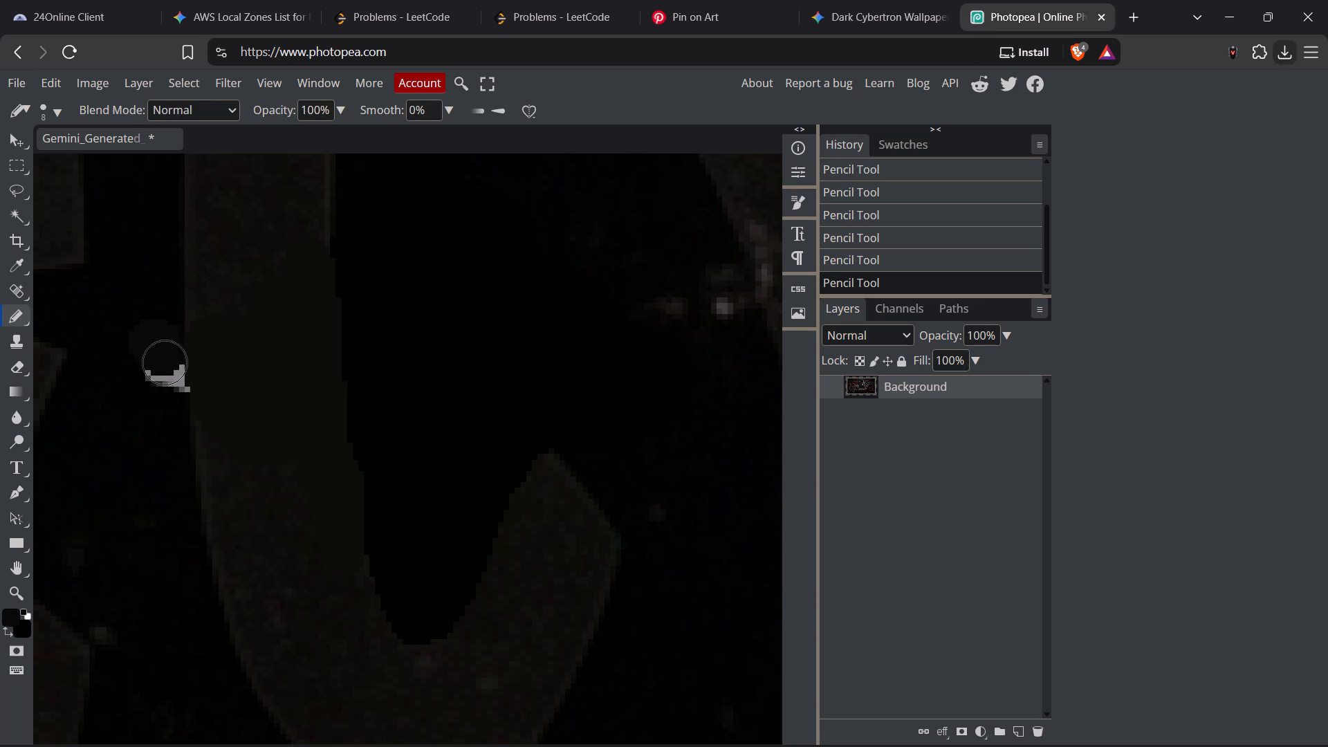
drag(165, 363, 167, 387)
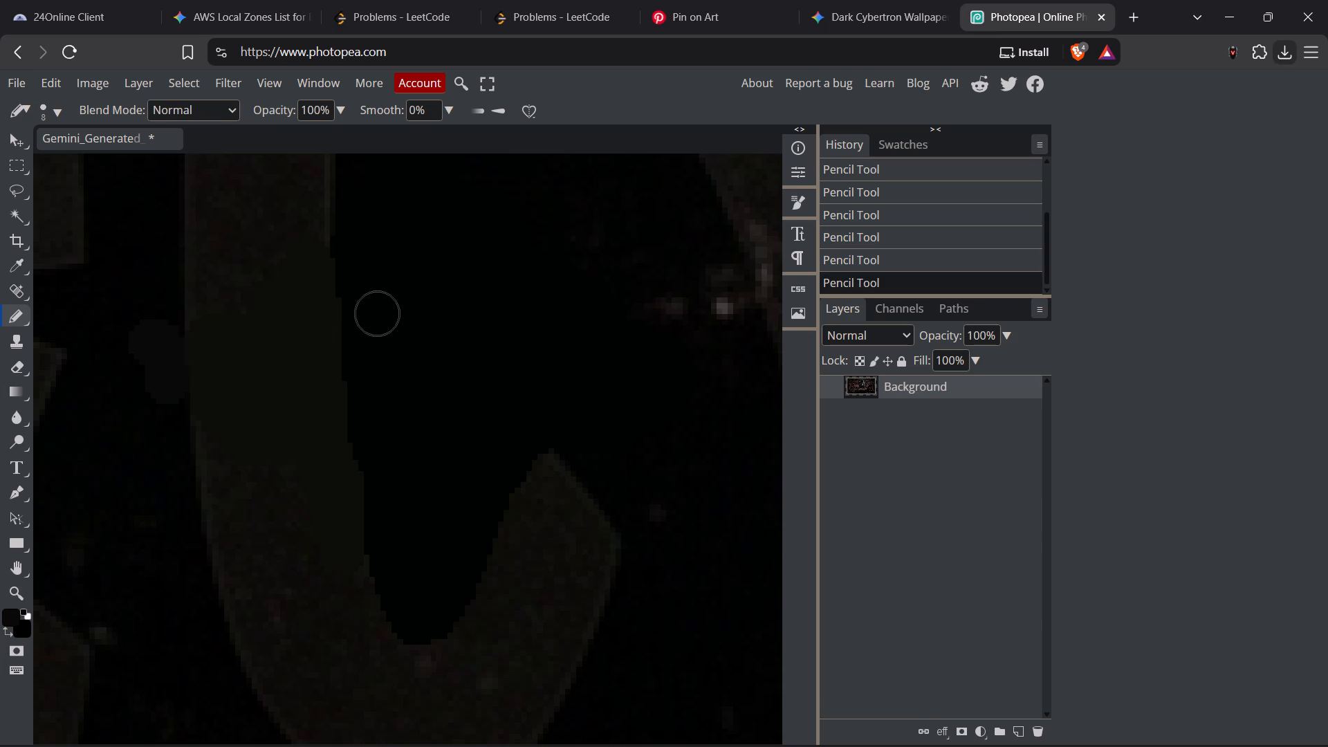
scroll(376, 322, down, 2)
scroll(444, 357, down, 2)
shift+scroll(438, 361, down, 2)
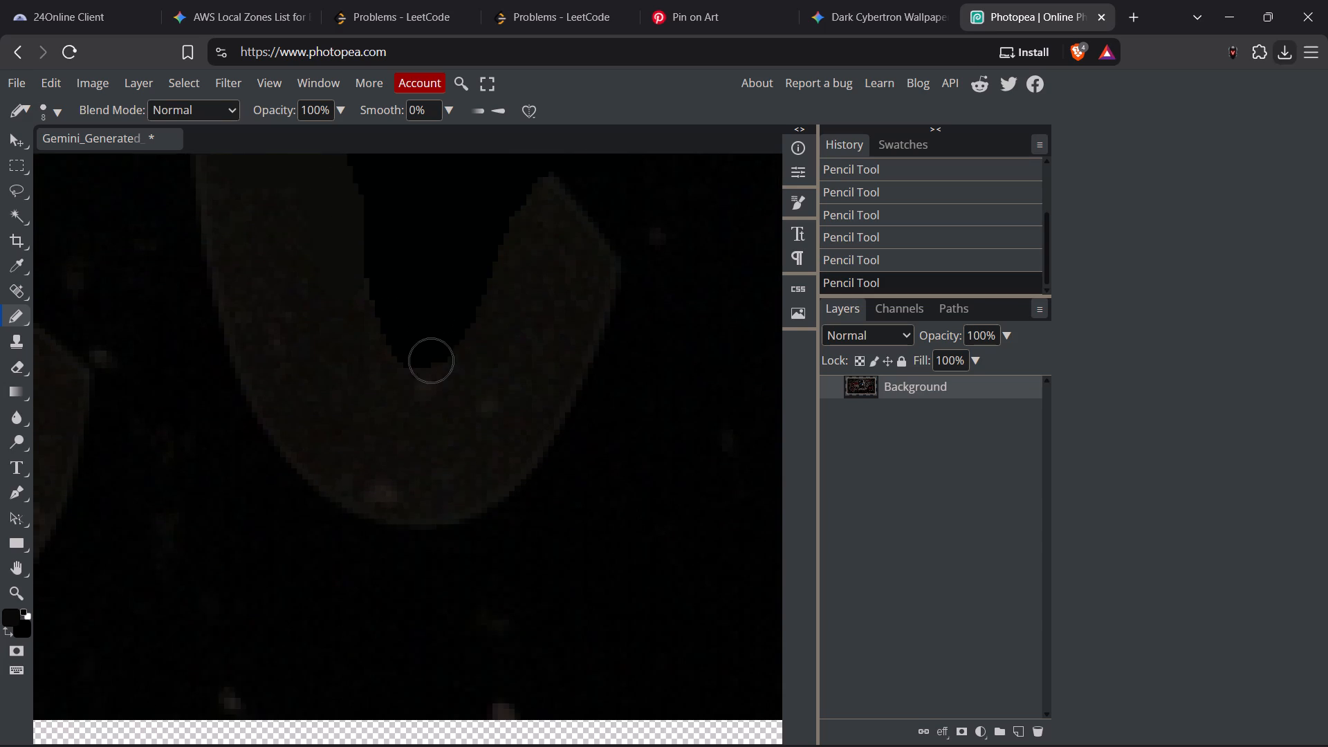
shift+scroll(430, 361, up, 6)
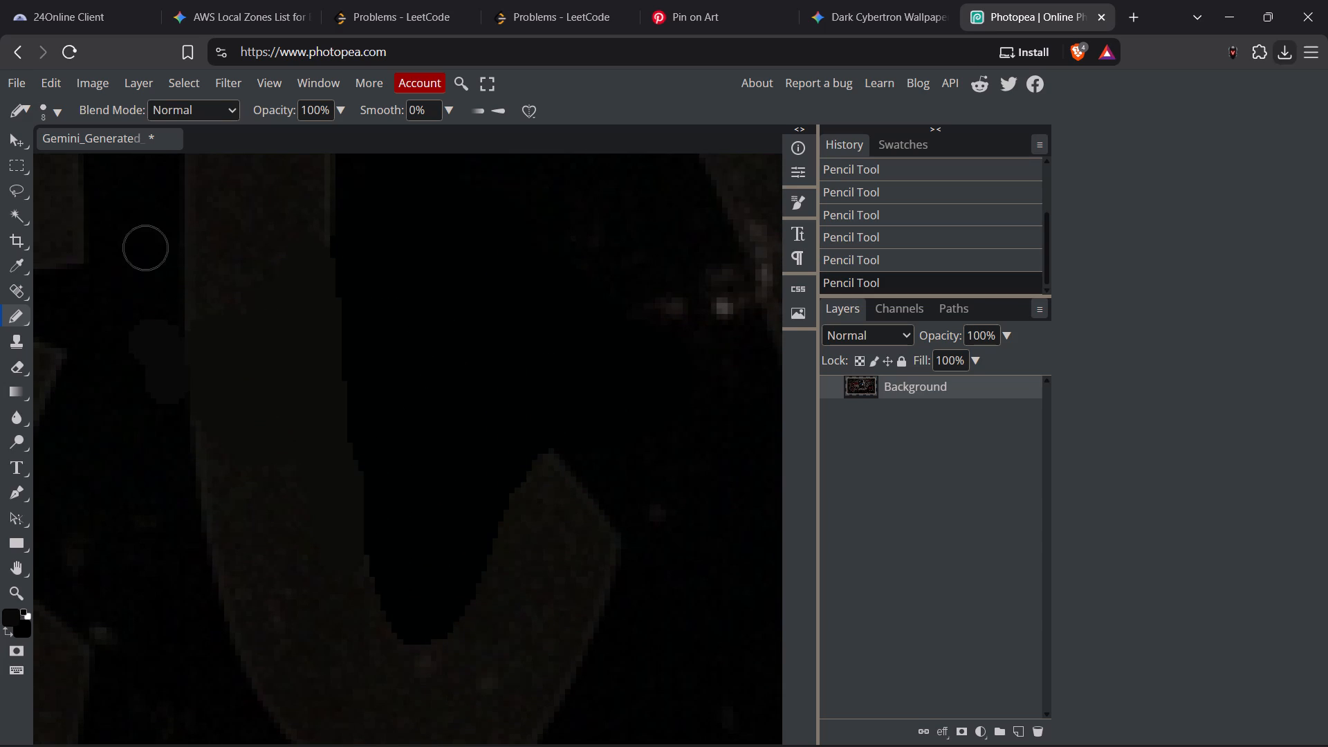
Set the pencil size to 1 px and trace near-black along the curved band's inner edge where the watermark was painted out.
click(65, 114)
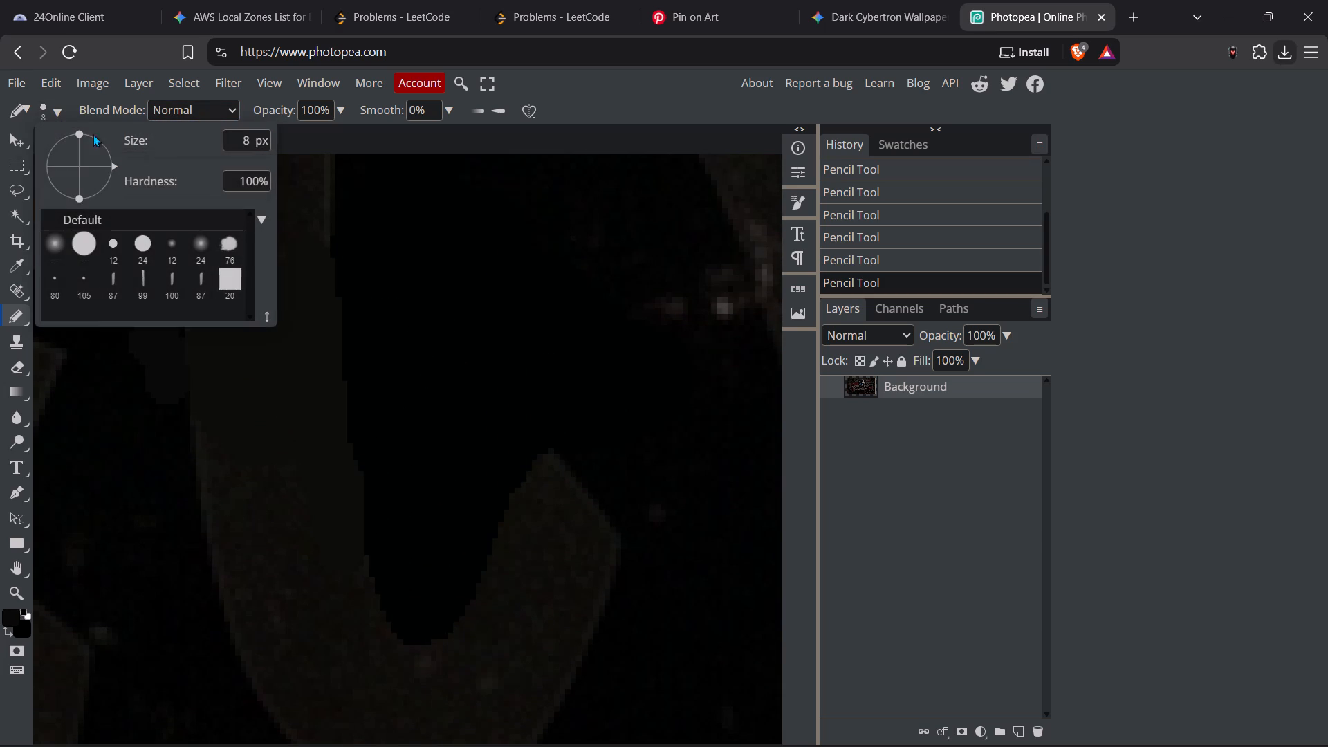
drag(251, 145, 241, 145)
key(1)
key(Return)
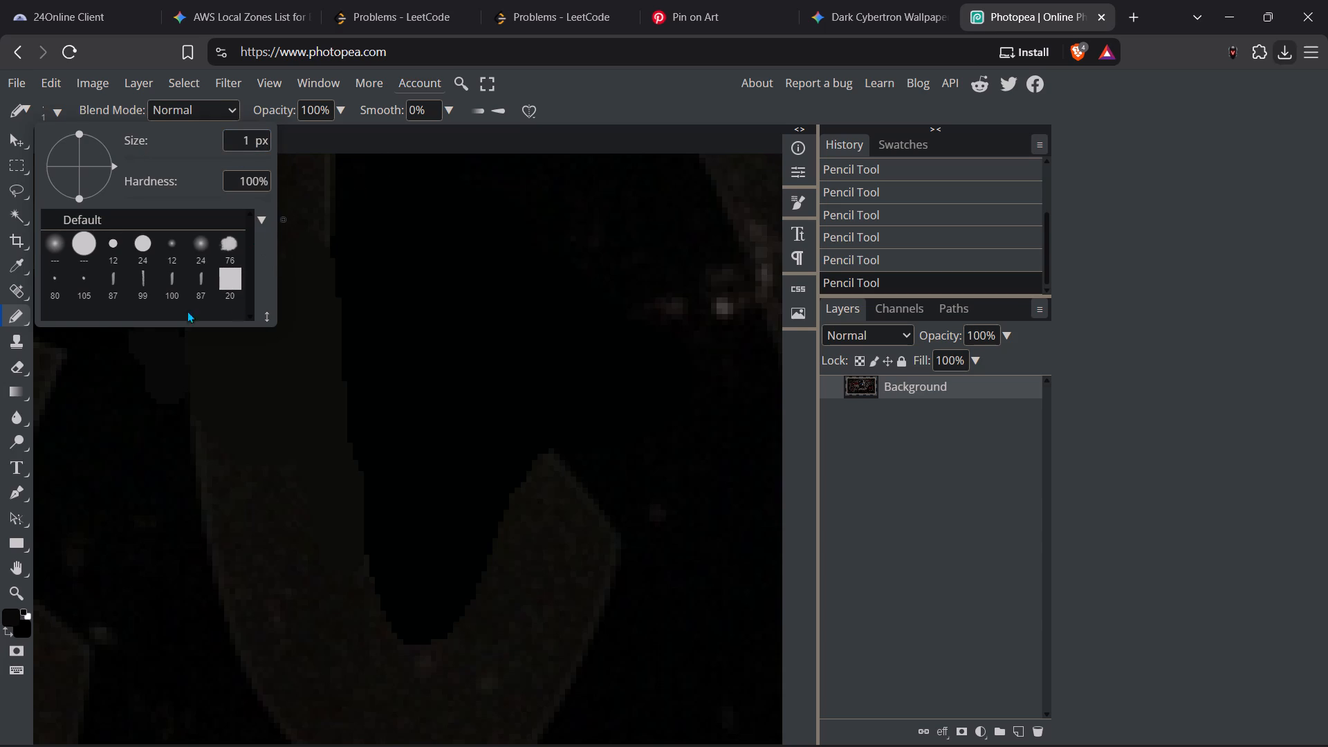
click(12, 315)
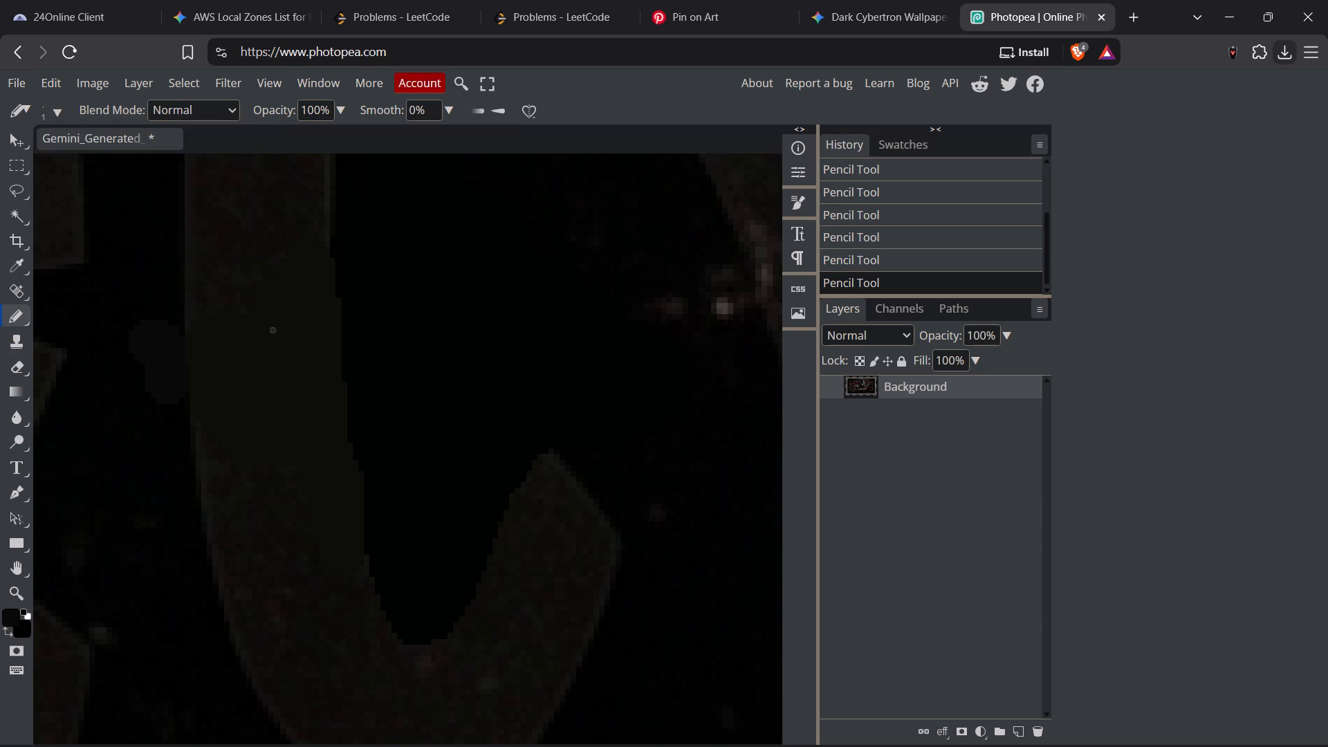
drag(327, 243, 329, 275)
drag(329, 275, 329, 273)
drag(329, 245, 336, 350)
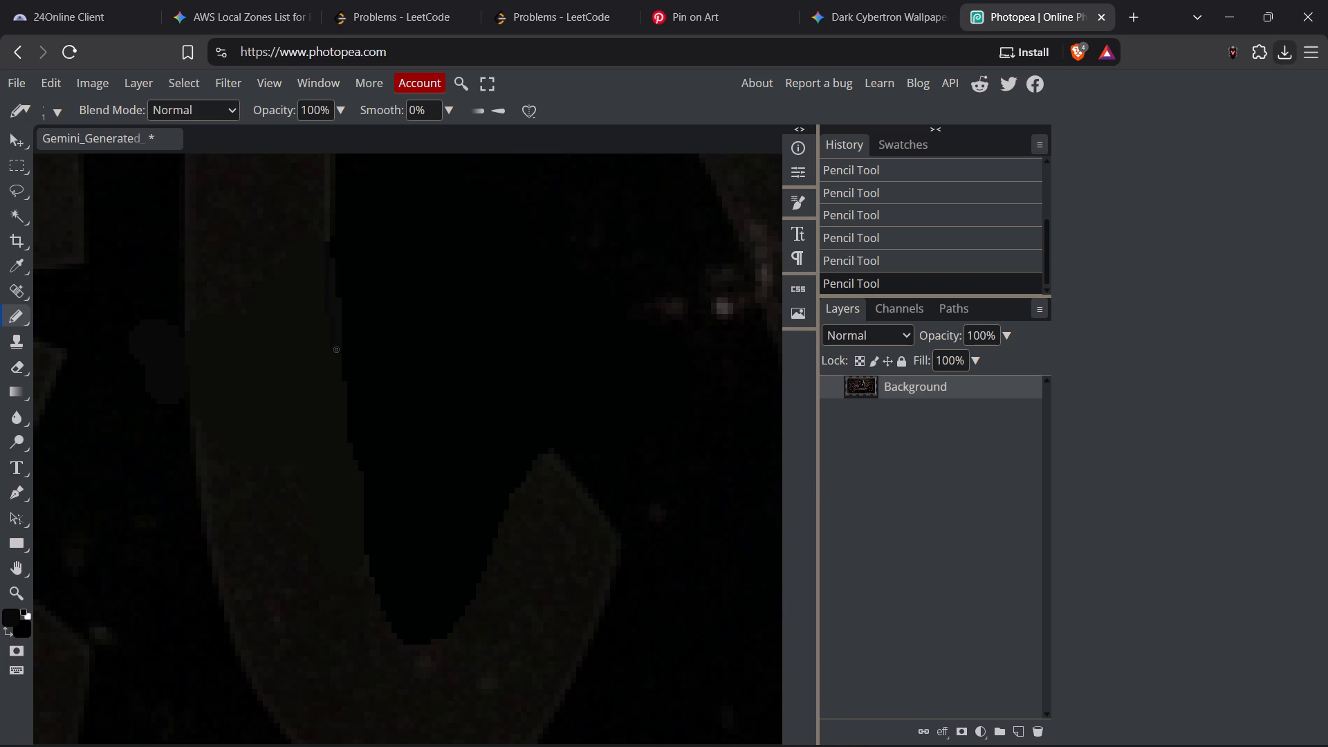
drag(336, 350, 351, 474)
drag(351, 474, 364, 496)
drag(364, 496, 369, 524)
drag(369, 524, 353, 411)
drag(353, 411, 336, 282)
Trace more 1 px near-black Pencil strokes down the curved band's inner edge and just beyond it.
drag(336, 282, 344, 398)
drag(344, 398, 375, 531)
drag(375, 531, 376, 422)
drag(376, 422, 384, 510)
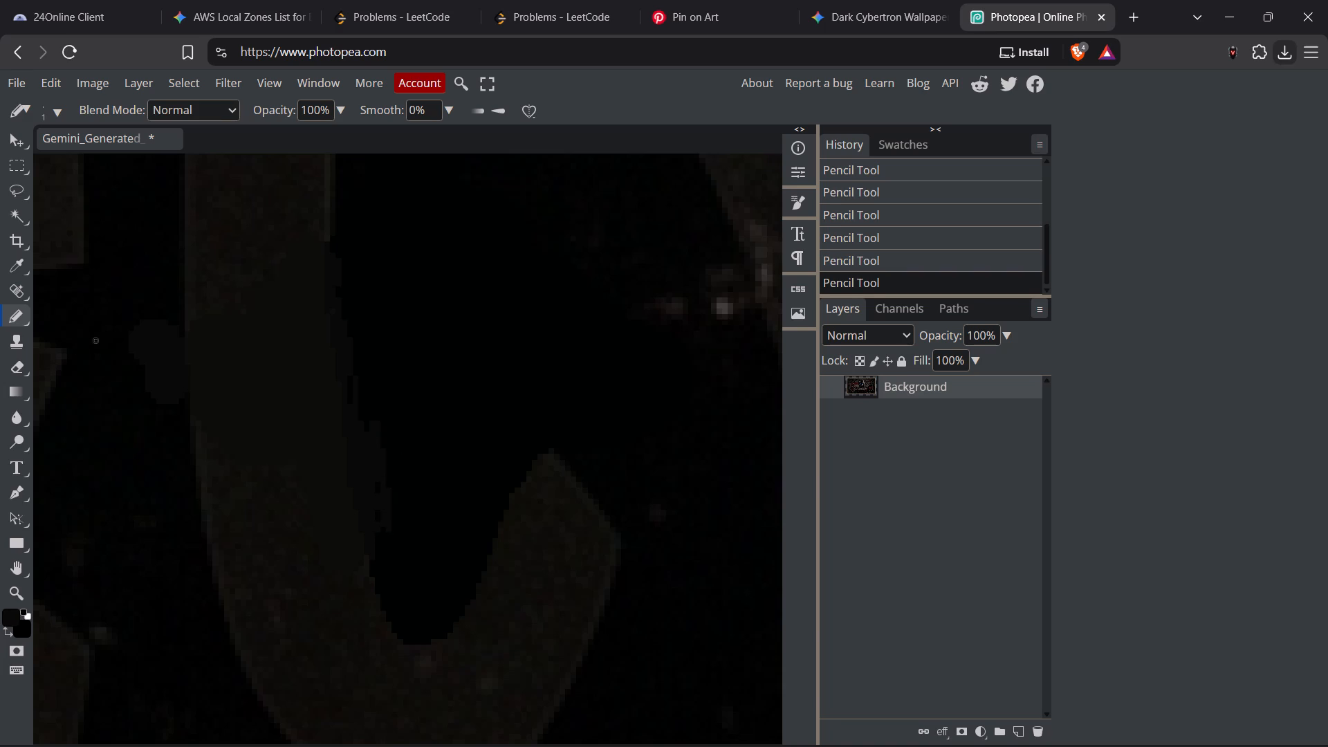
Sample the black enclosed by the curved character and pencil over the lighter streaks along the band's inner edge.
click(12, 264)
click(432, 324)
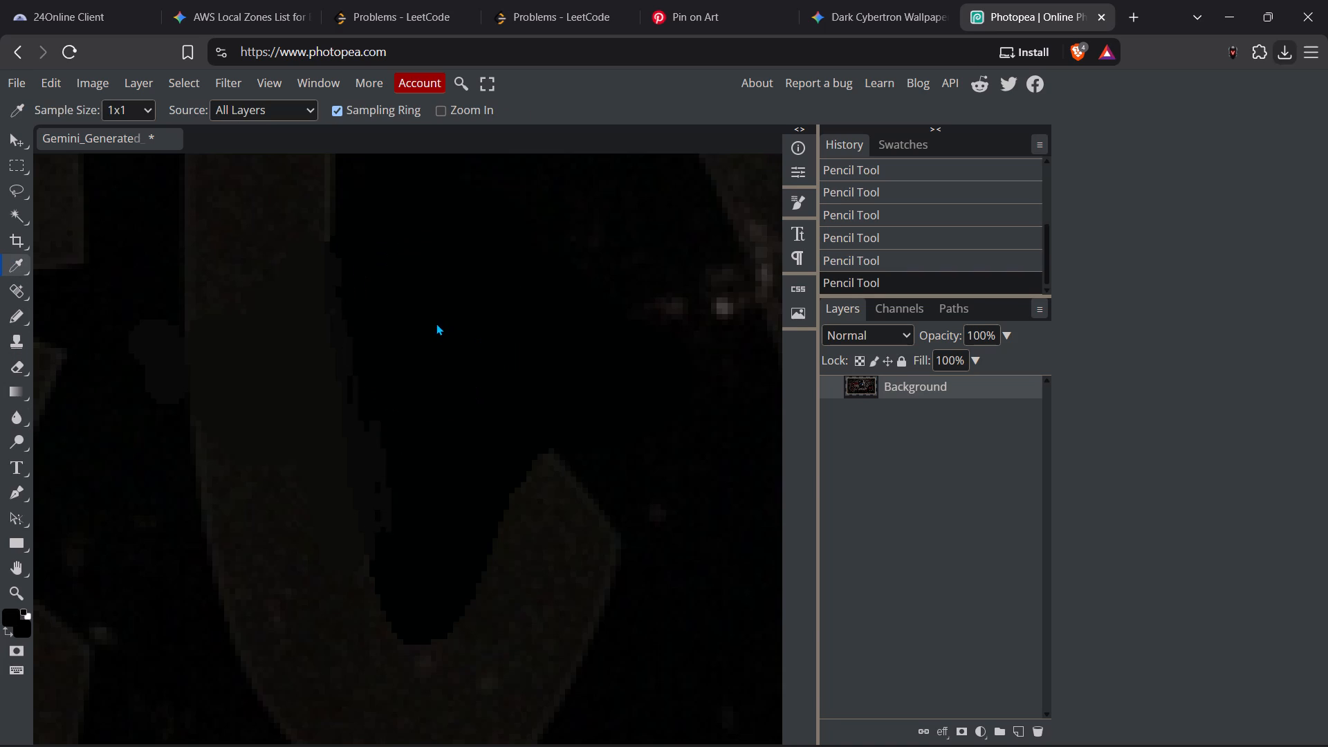
click(15, 312)
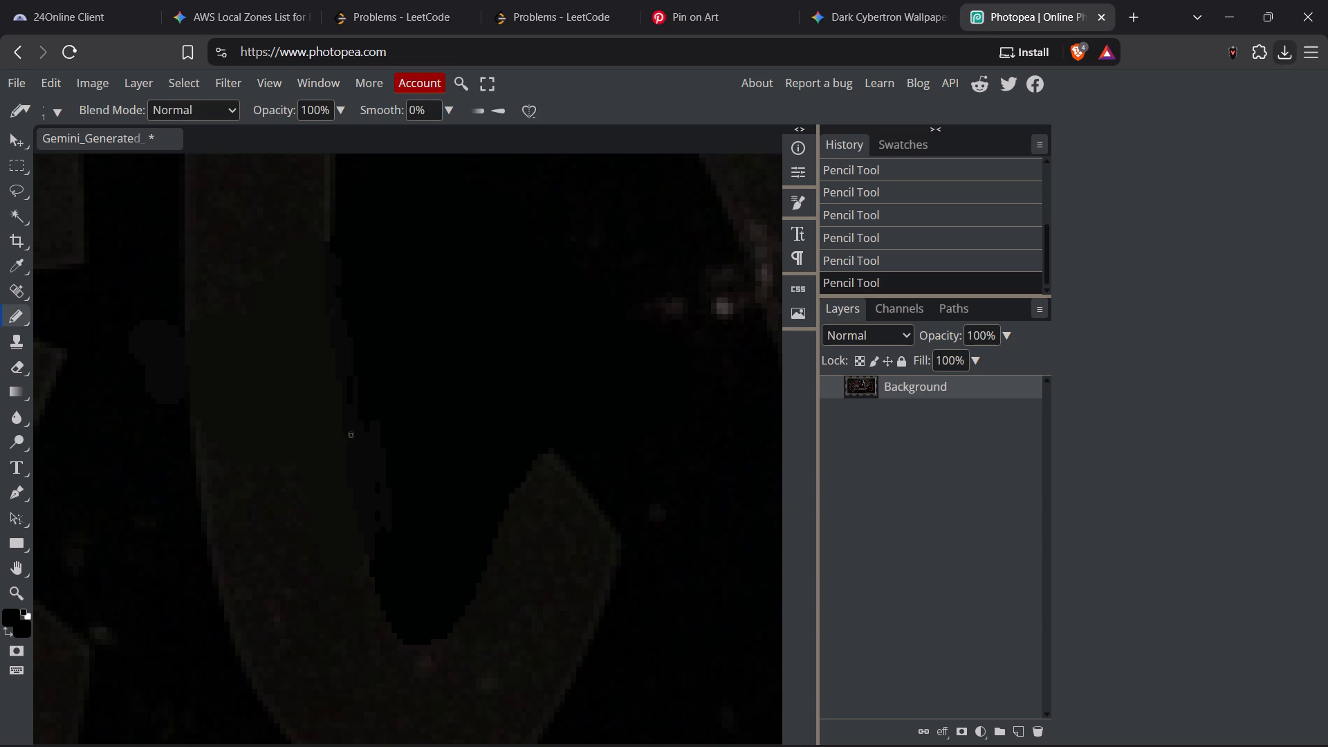
drag(364, 370, 367, 434)
drag(367, 434, 391, 477)
drag(391, 477, 355, 382)
drag(355, 382, 342, 304)
drag(342, 304, 353, 459)
drag(353, 459, 369, 517)
drag(369, 517, 339, 243)
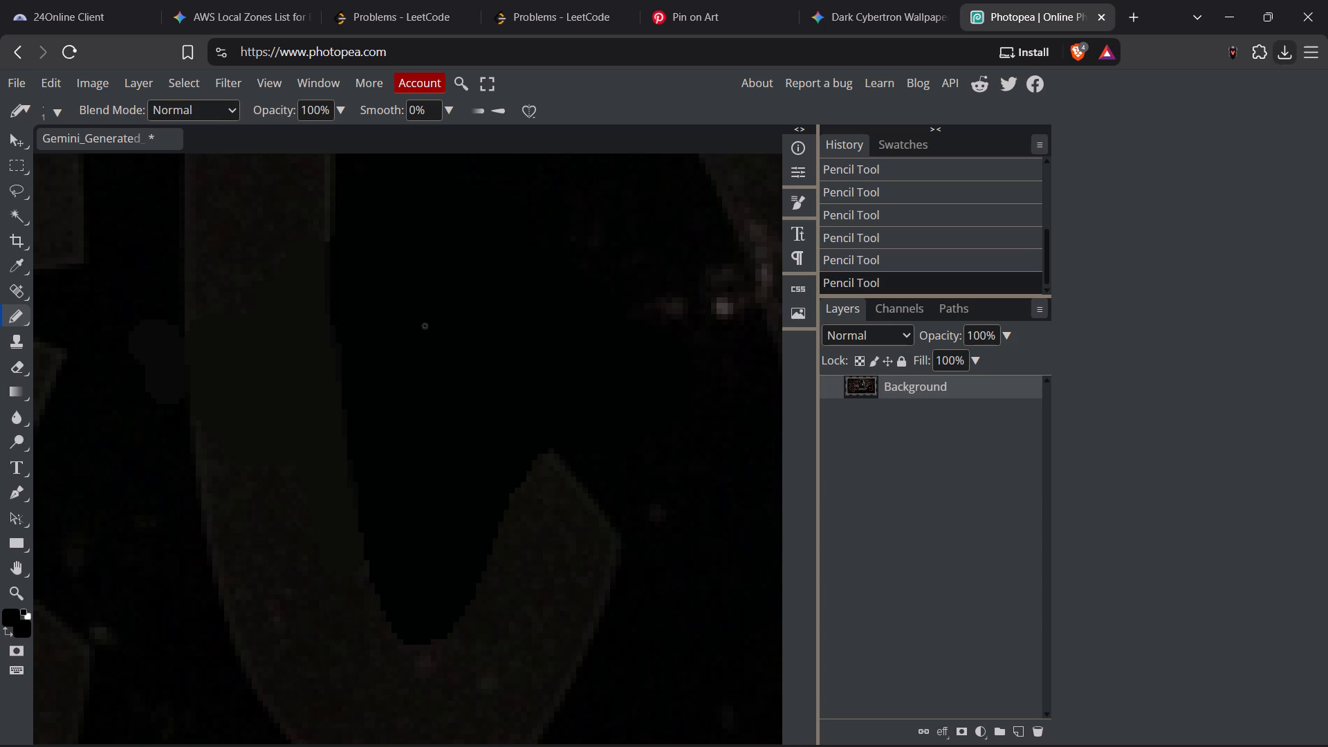
Examine the retouched Japanese lettering in the context of the whole wallpaper, including the robot's face and upper body.
ctrl+scroll(443, 385, up, 3)
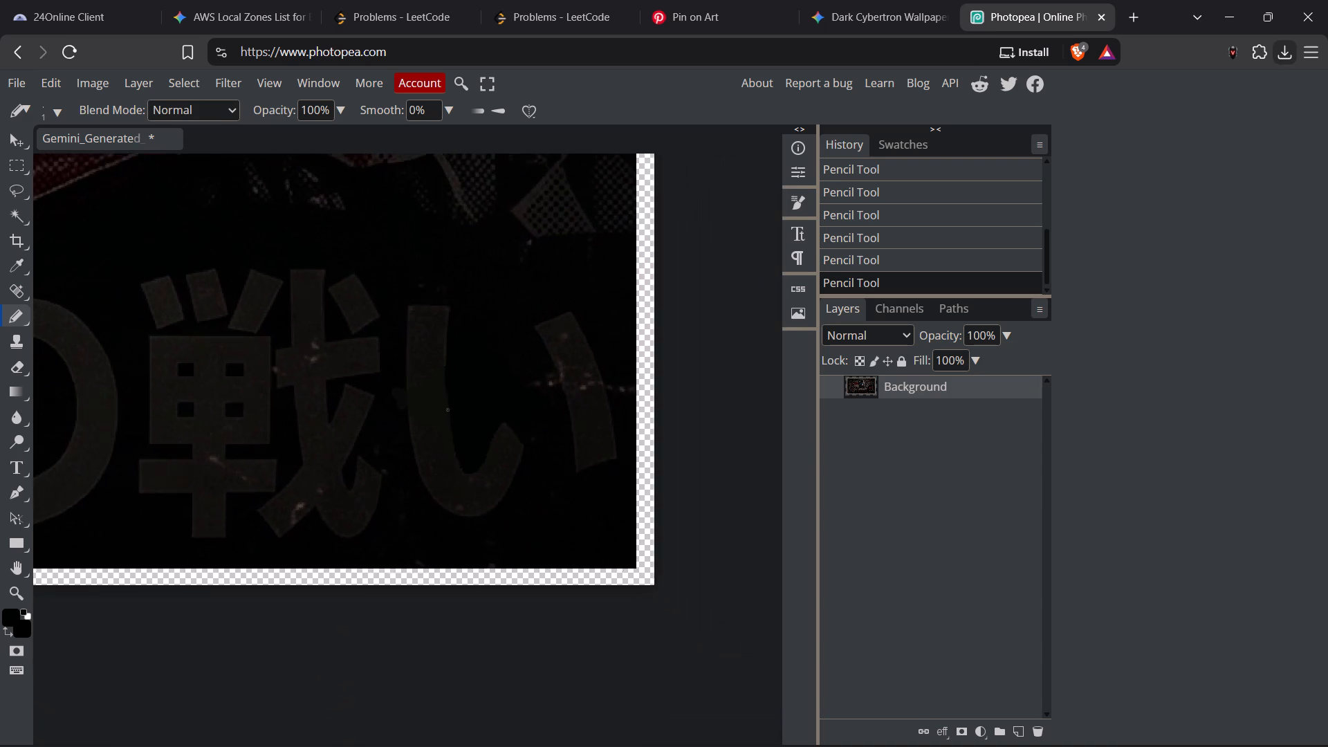
scroll(448, 410, right, 5)
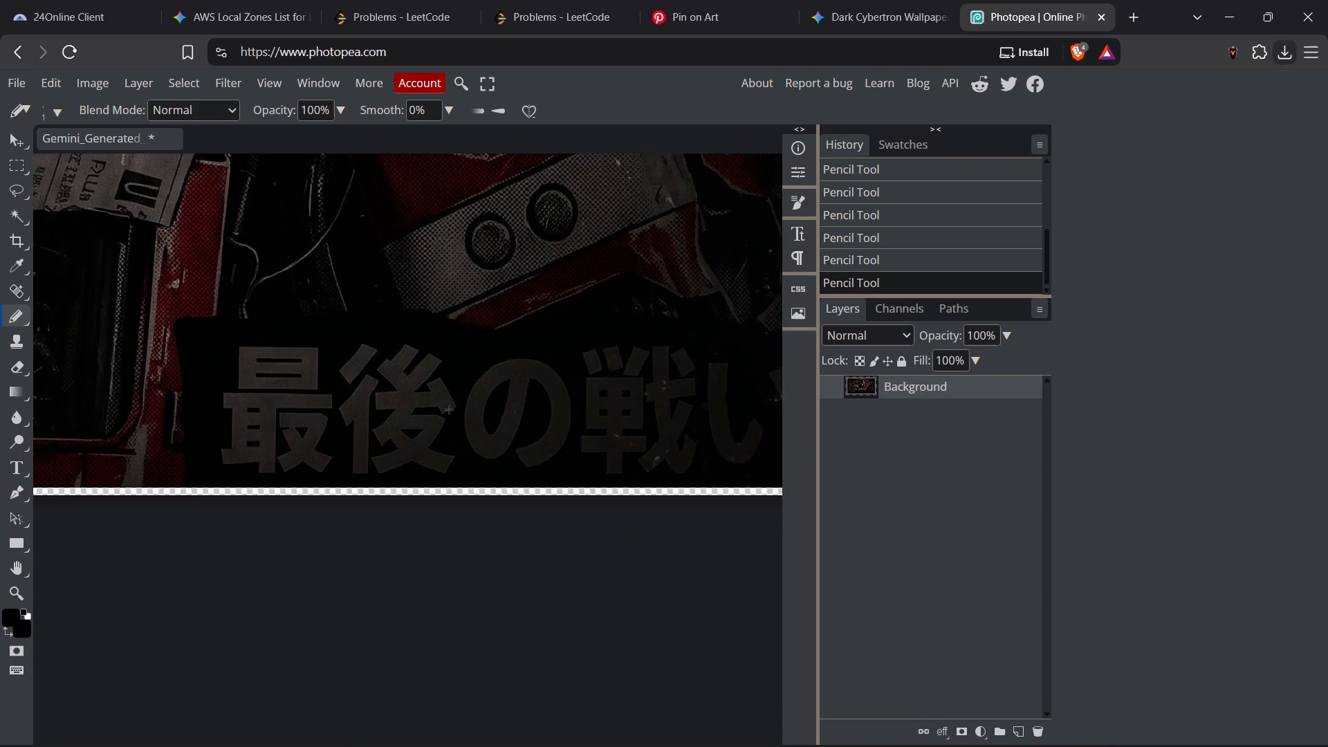
scroll(450, 410, right, 1)
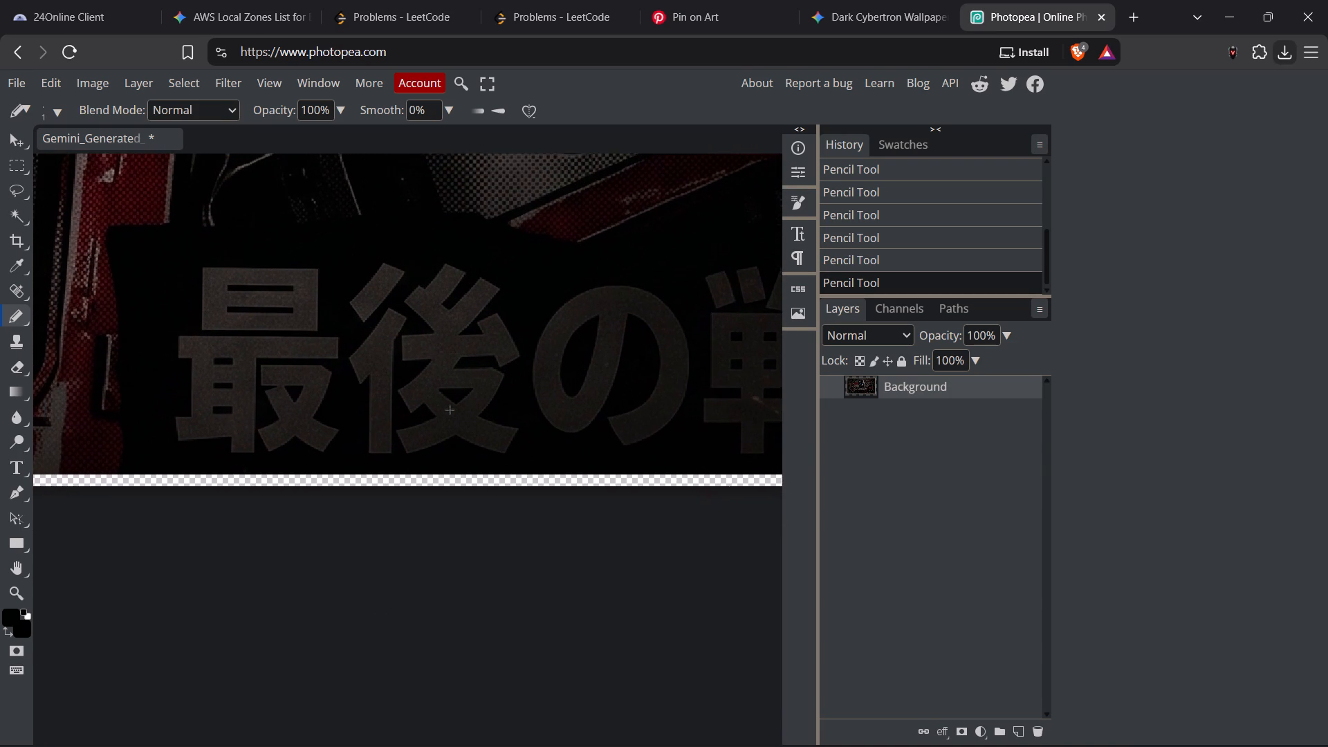
scroll(450, 410, right, 1)
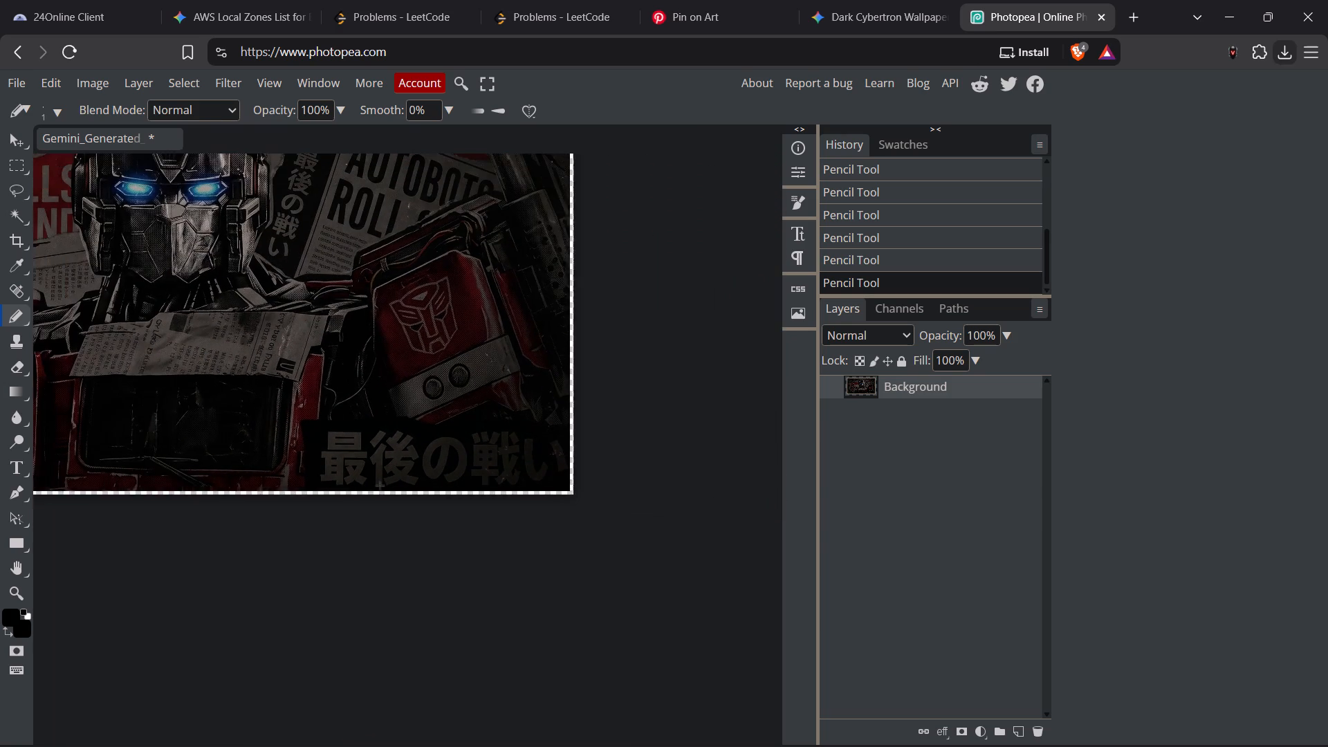
scroll(380, 488, right, 4)
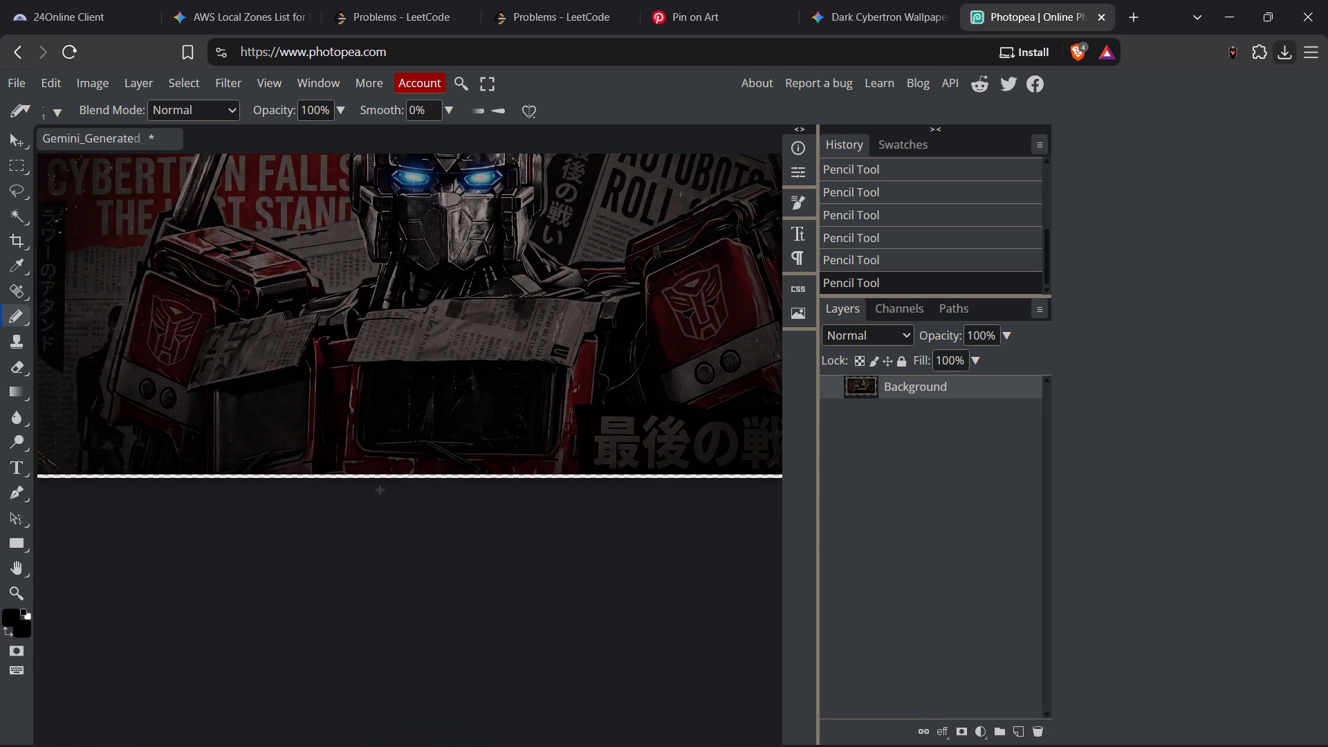
scroll(380, 491, up, 4)
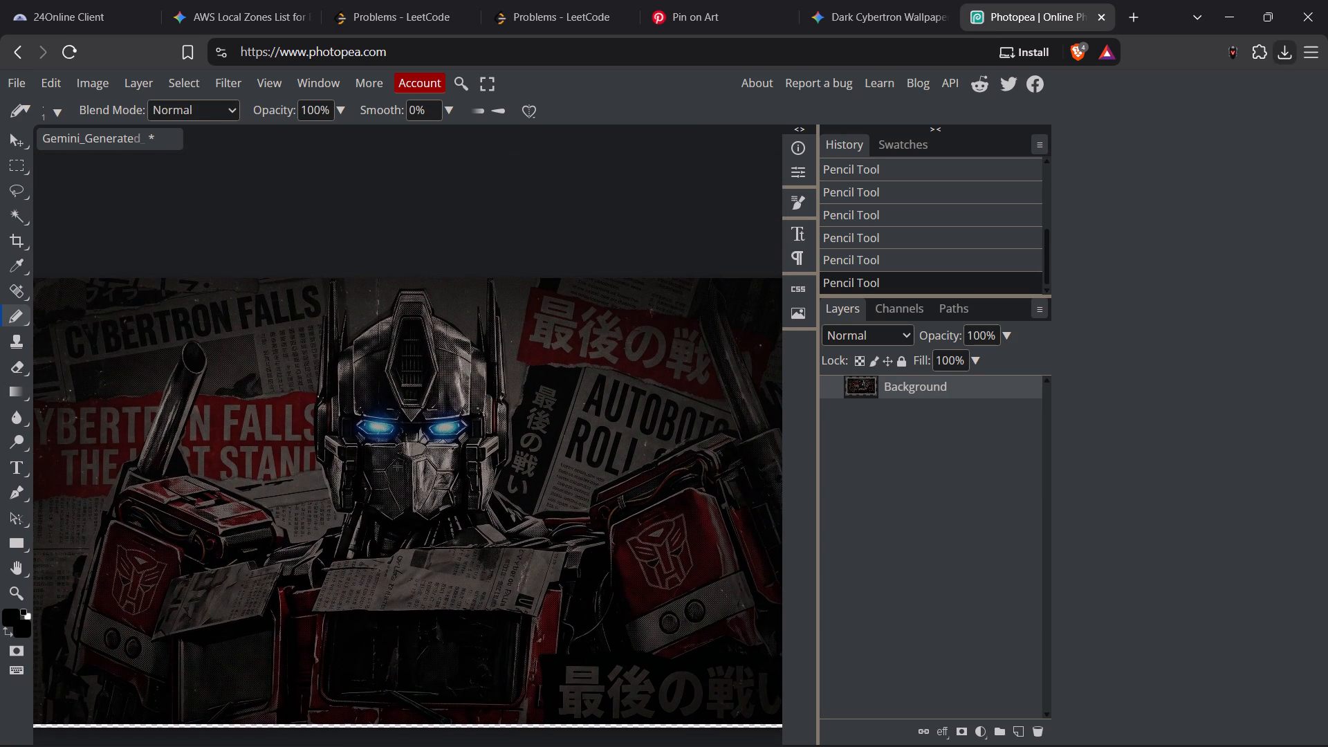
scroll(410, 471, up, 3)
scroll(407, 481, down, 2)
ctrl+scroll(400, 483, up, 2)
ctrl+scroll(399, 484, down, 2)
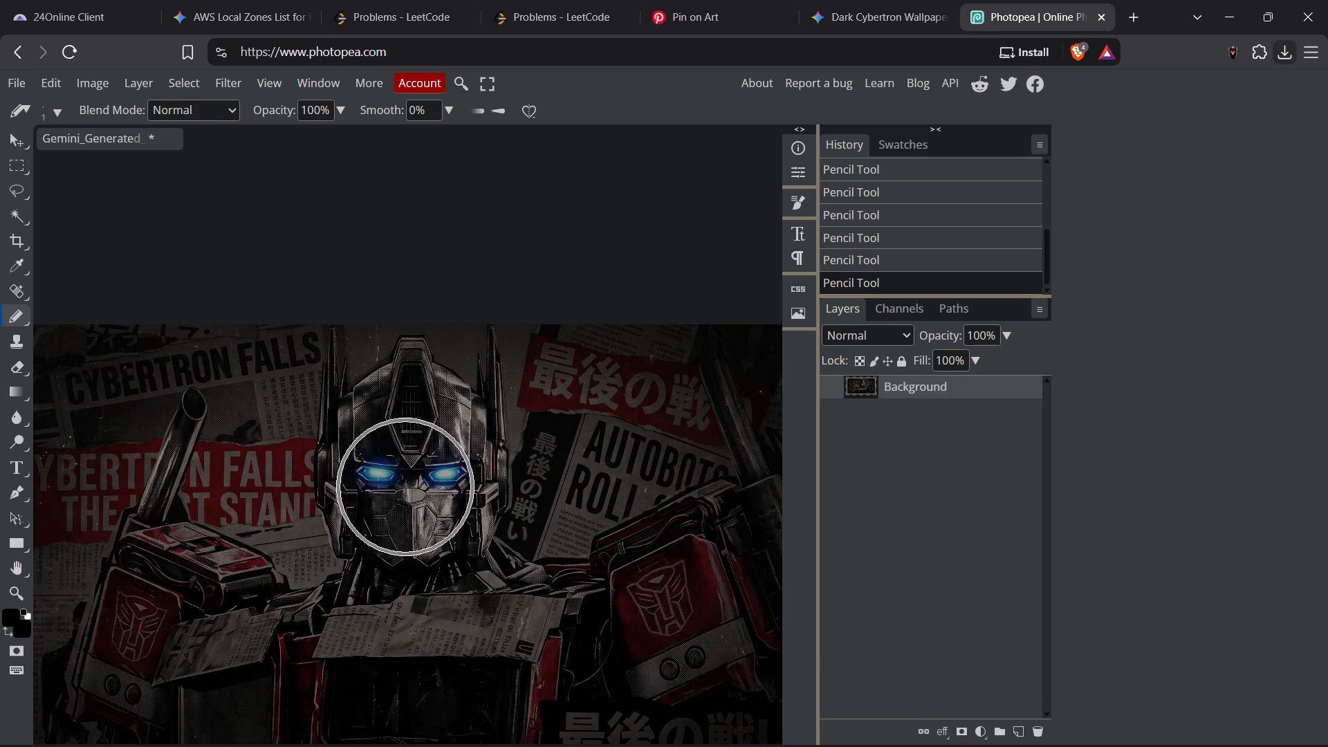
ctrl+scroll(403, 487, up, 3)
ctrl+scroll(400, 488, down, 2)
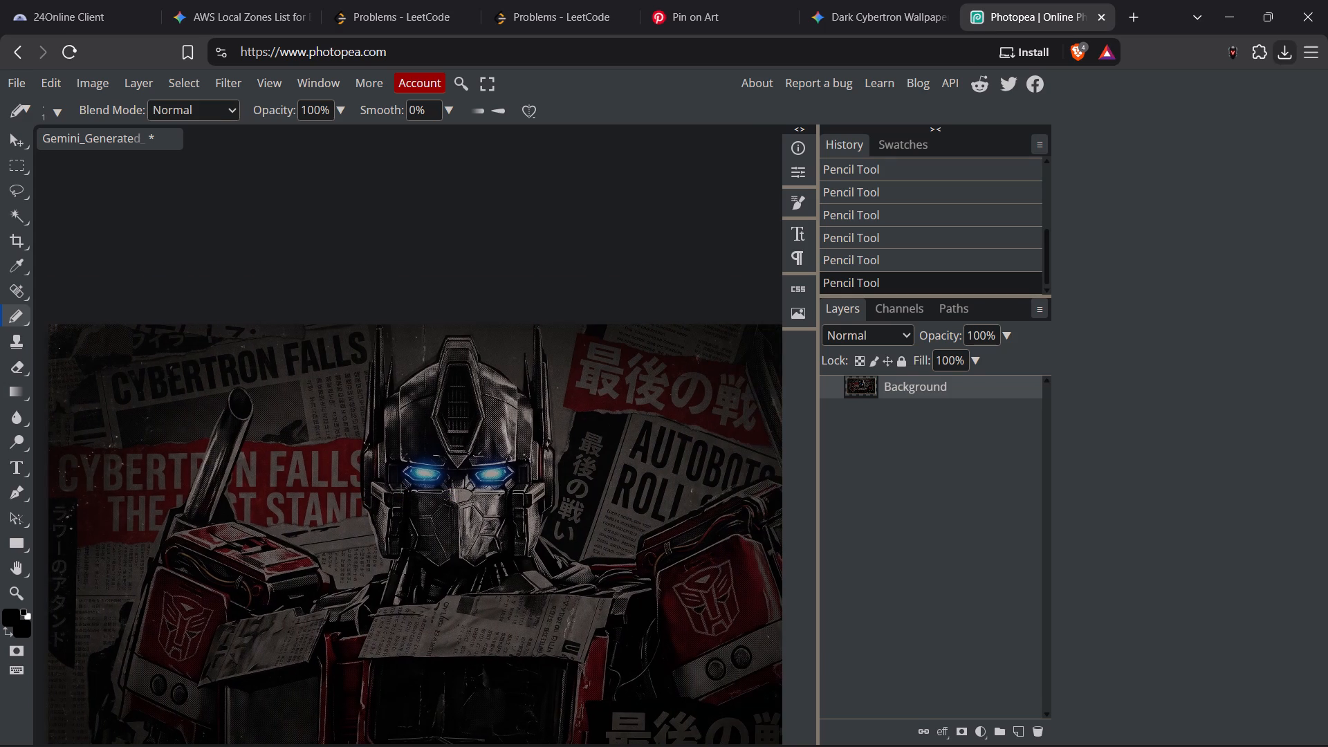
scroll(399, 490, down, 1)
key(plus)
text(++)
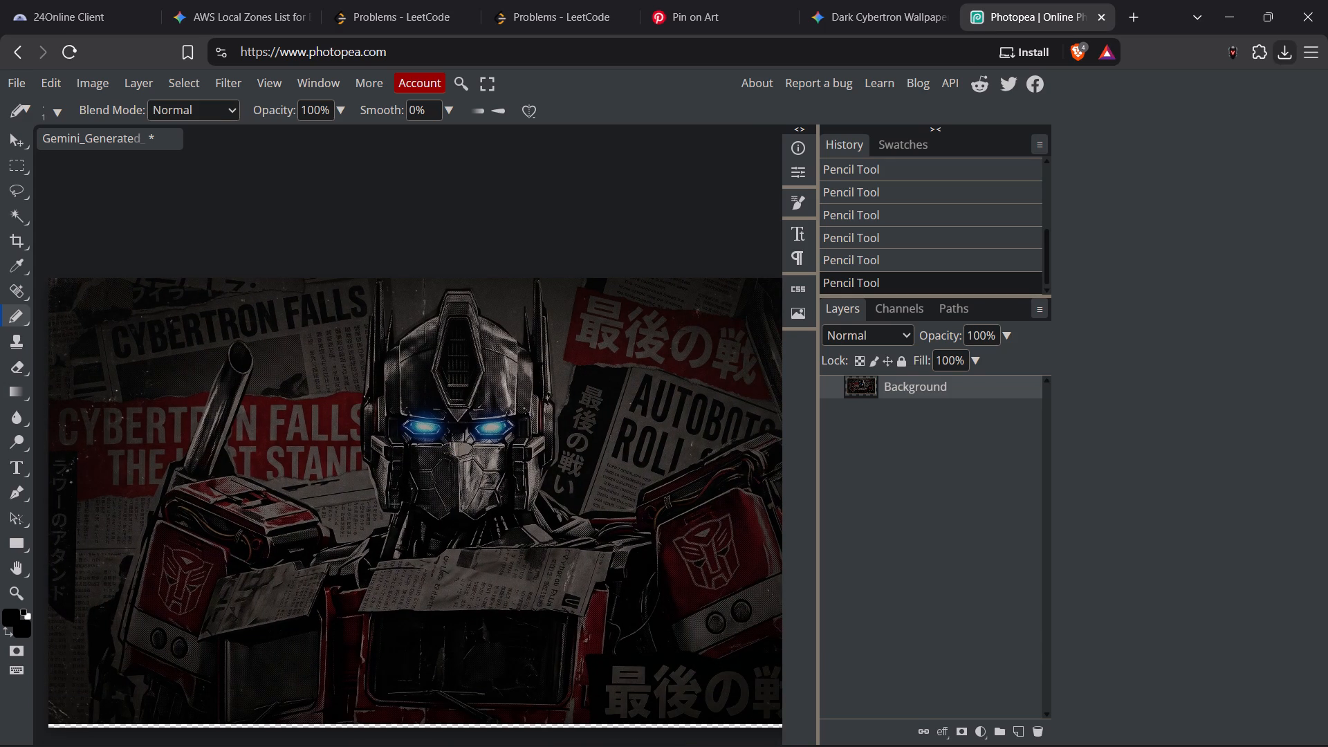
scroll(546, 484, down, 4)
scroll(529, 489, up, 3)
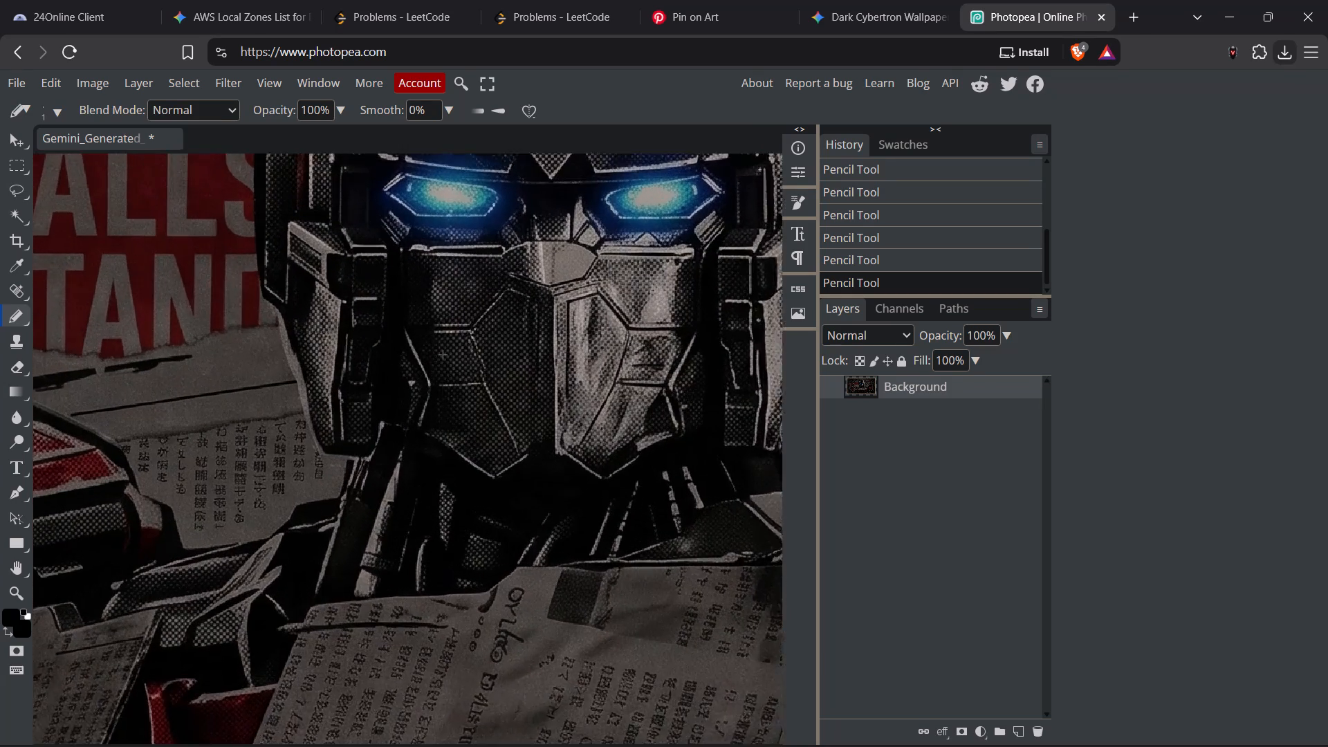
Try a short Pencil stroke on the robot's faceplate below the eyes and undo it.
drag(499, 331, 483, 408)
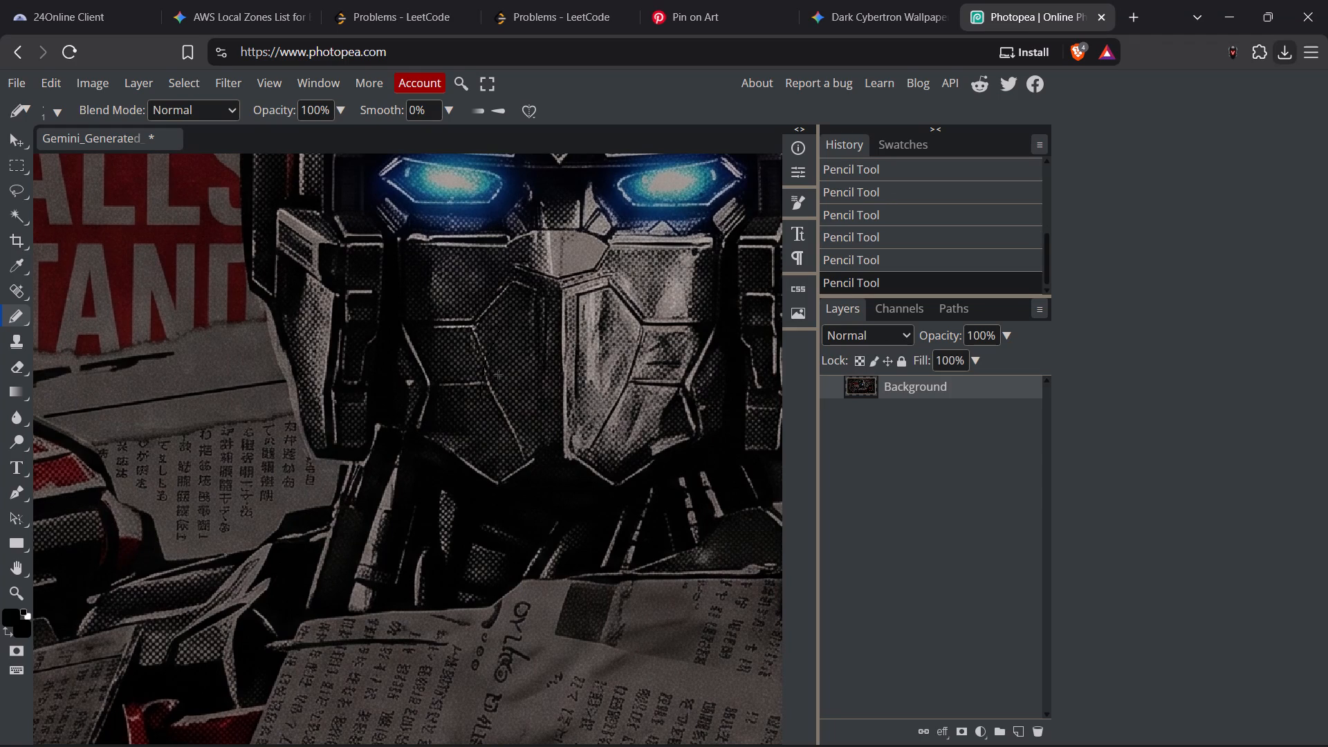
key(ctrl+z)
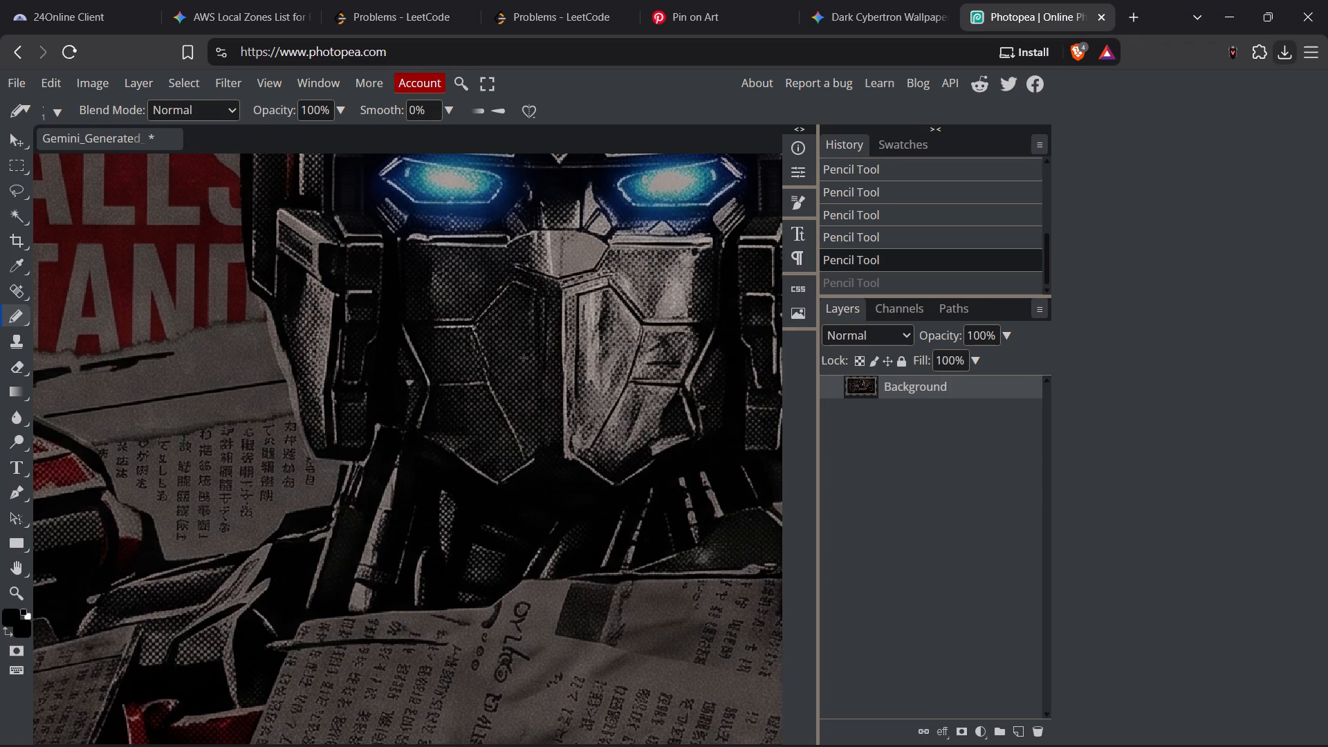
Sample the dark red of the halftone armour panel near the artwork's bottom edge as the painting colour.
scroll(530, 320, up, 4)
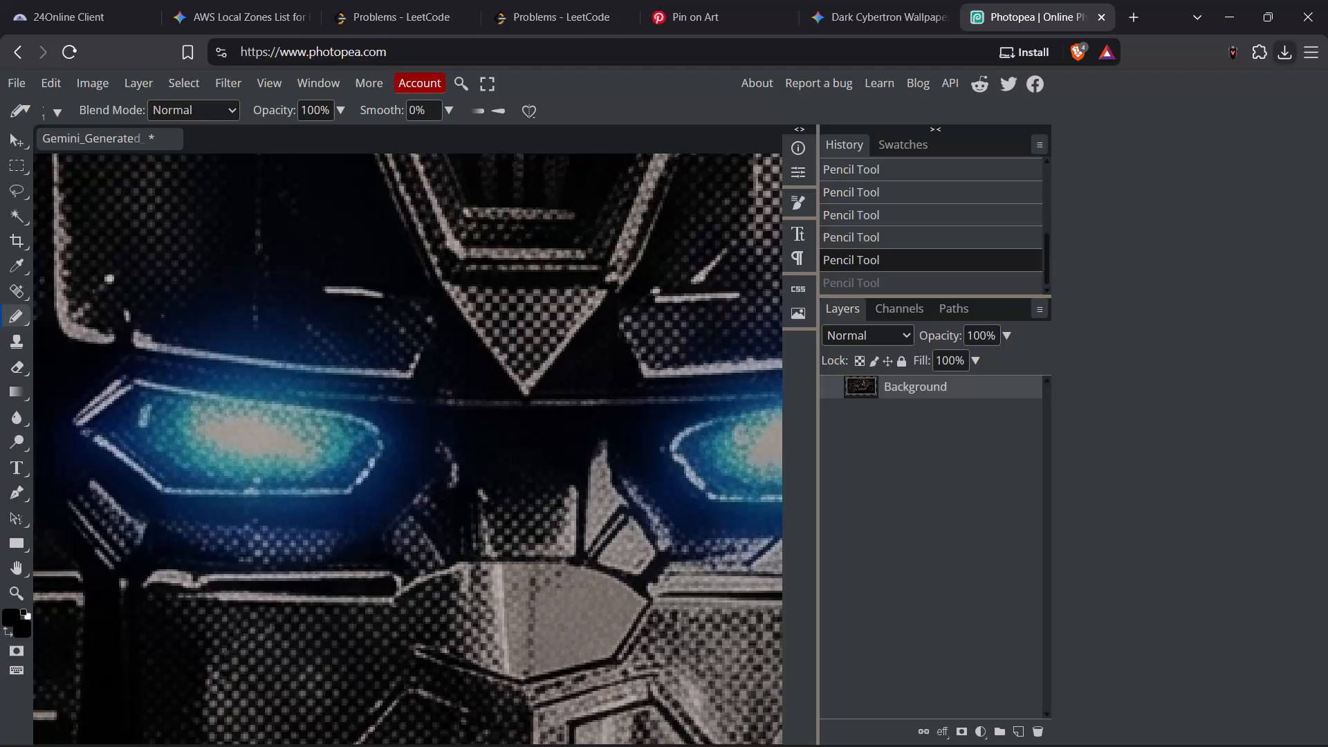
scroll(205, 533, down, 2)
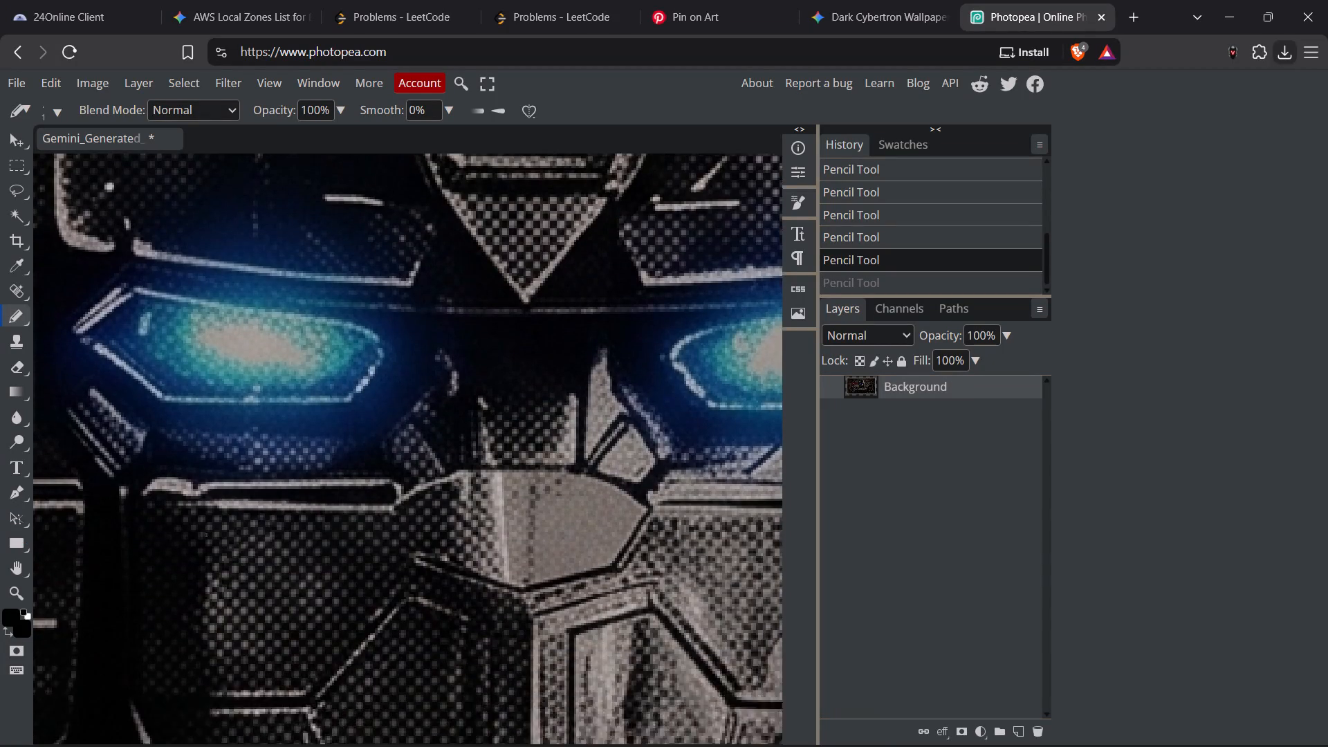
scroll(206, 536, down, 4)
scroll(216, 544, up, 1)
scroll(216, 544, down, 20)
scroll(216, 544, down, 5)
scroll(232, 571, up, 1)
scroll(231, 566, down, 4)
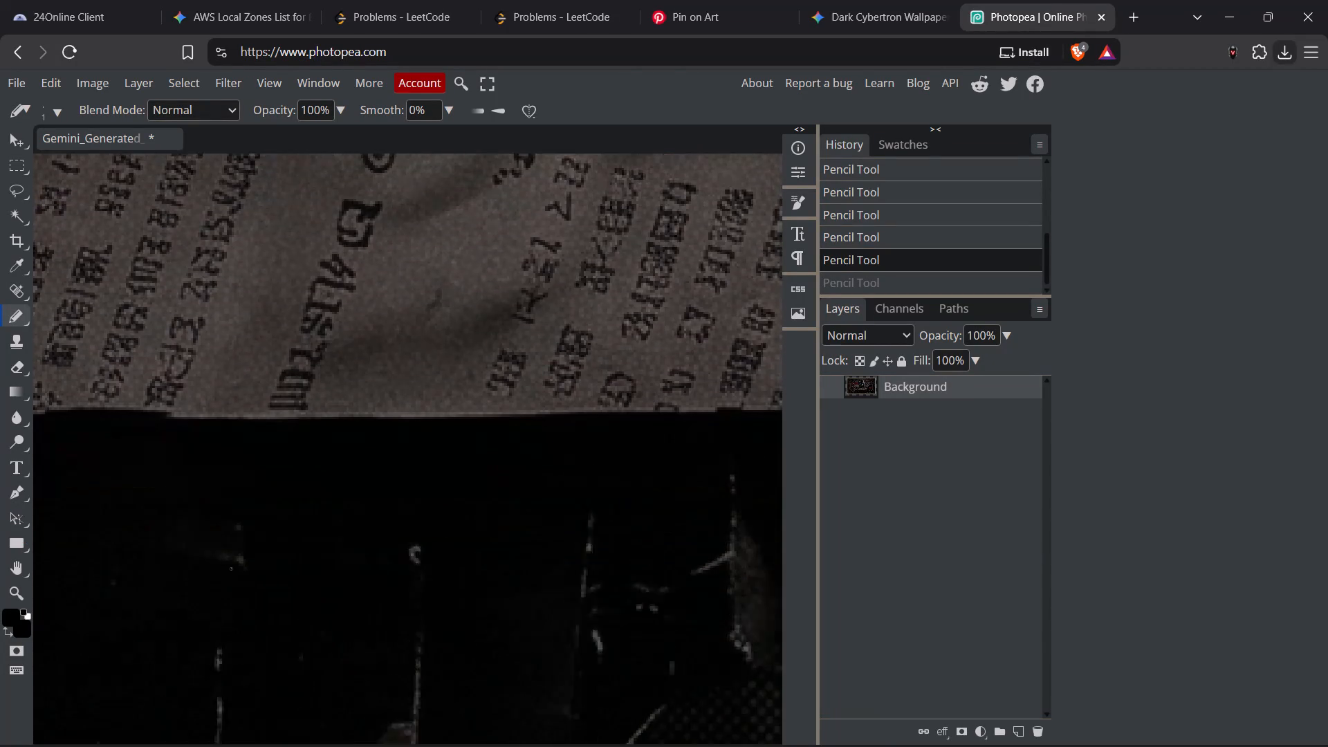
scroll(232, 571, down, 17)
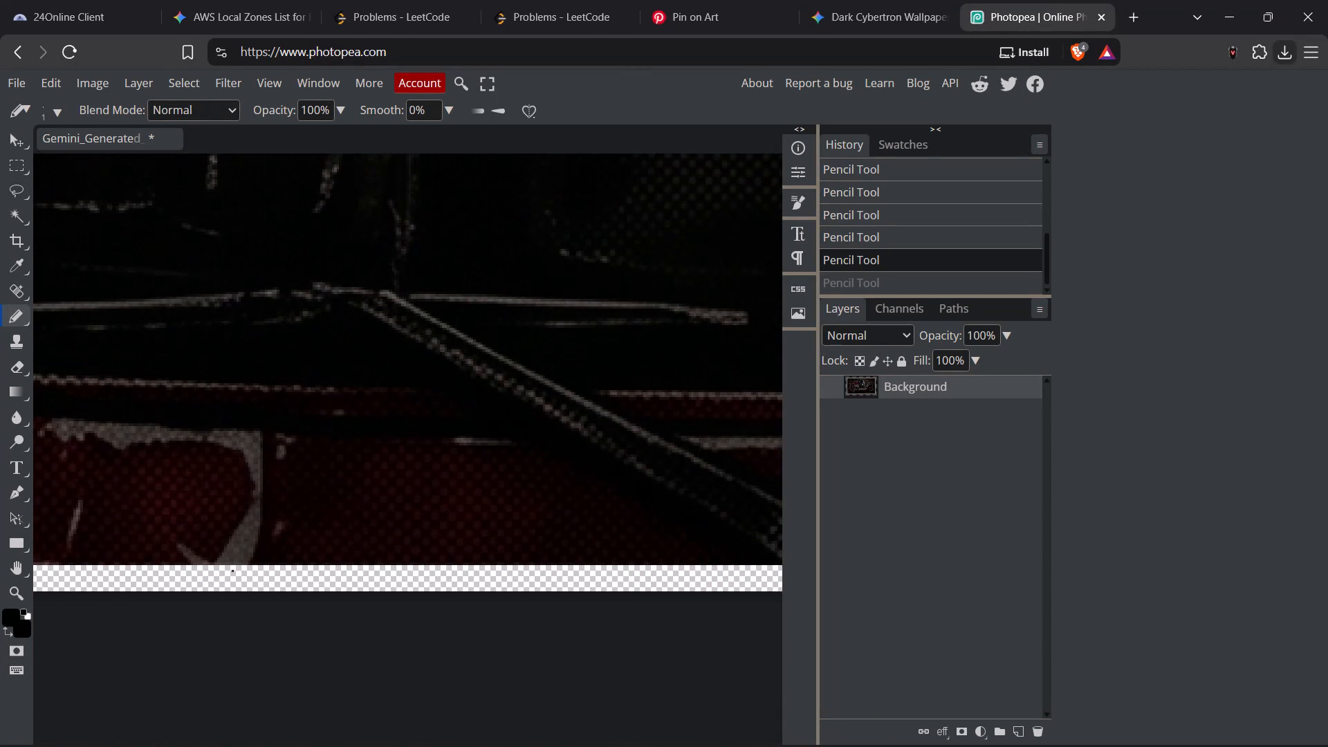
click(10, 273)
drag(138, 506, 169, 499)
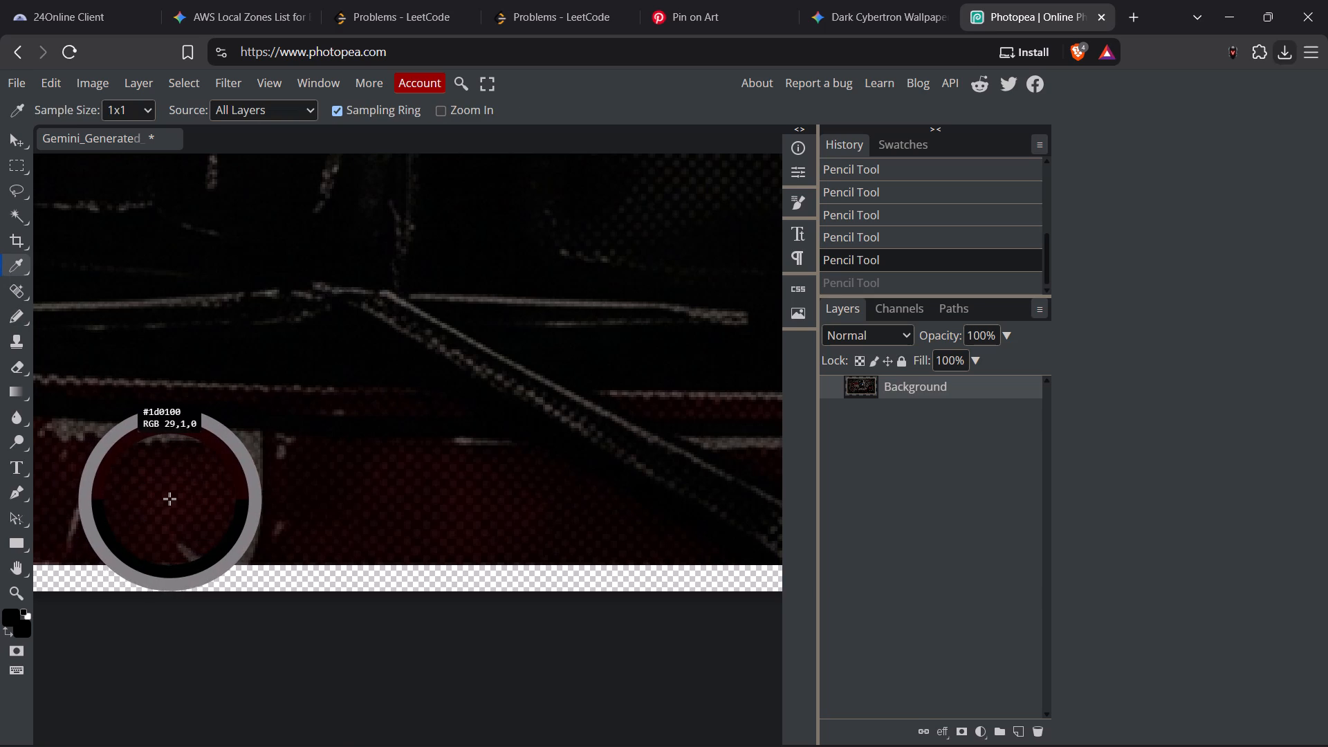
drag(169, 499, 186, 502)
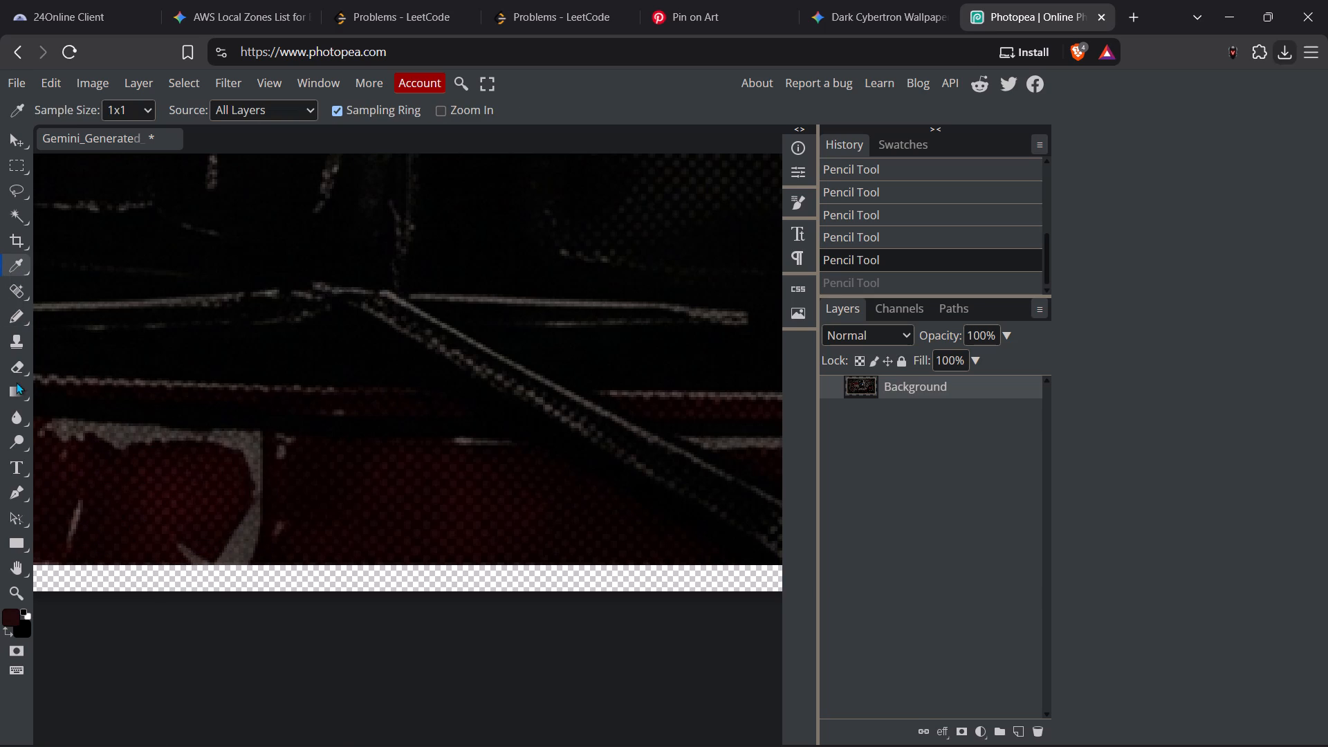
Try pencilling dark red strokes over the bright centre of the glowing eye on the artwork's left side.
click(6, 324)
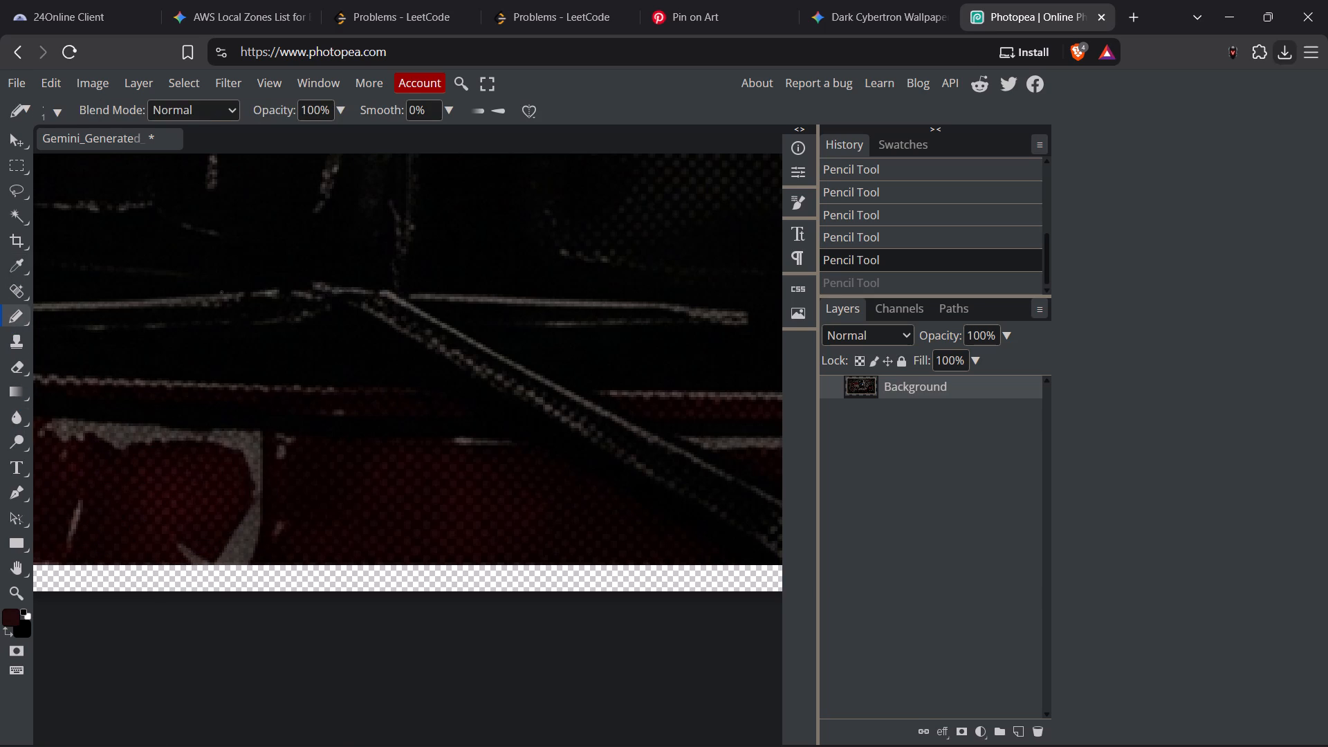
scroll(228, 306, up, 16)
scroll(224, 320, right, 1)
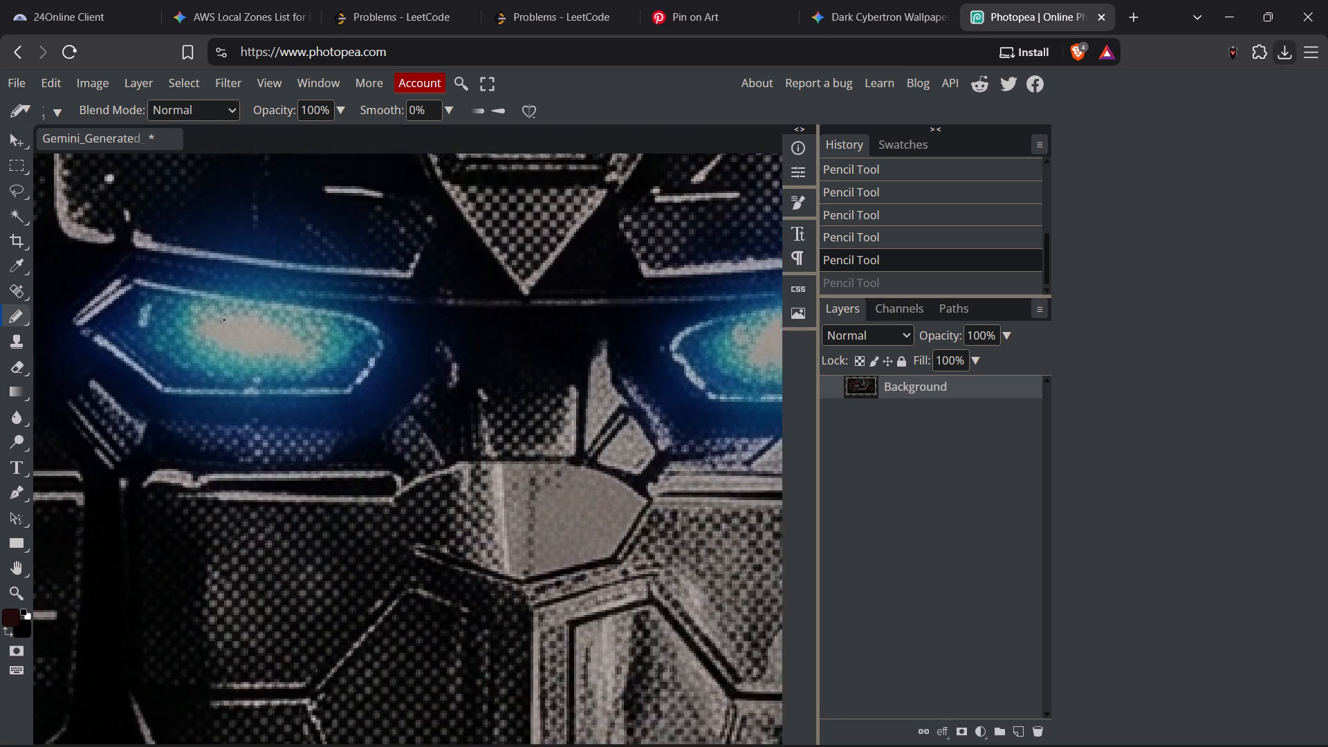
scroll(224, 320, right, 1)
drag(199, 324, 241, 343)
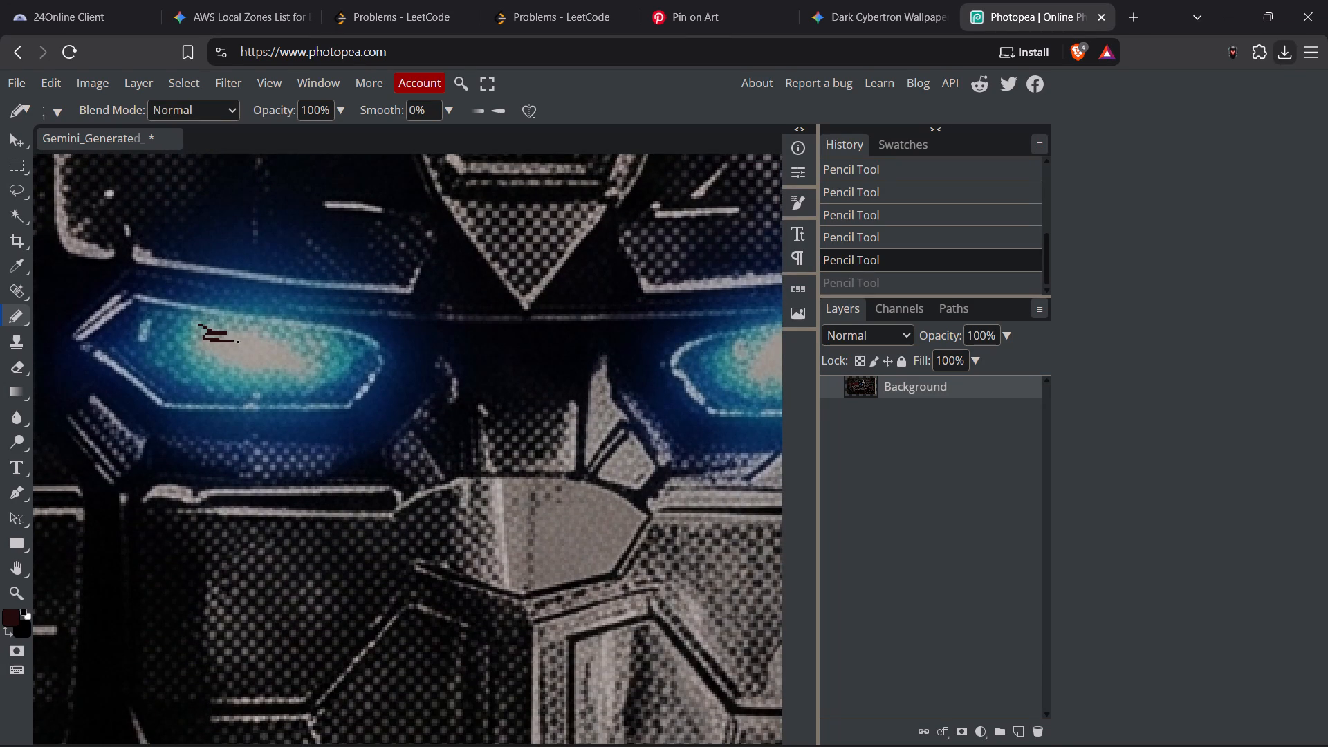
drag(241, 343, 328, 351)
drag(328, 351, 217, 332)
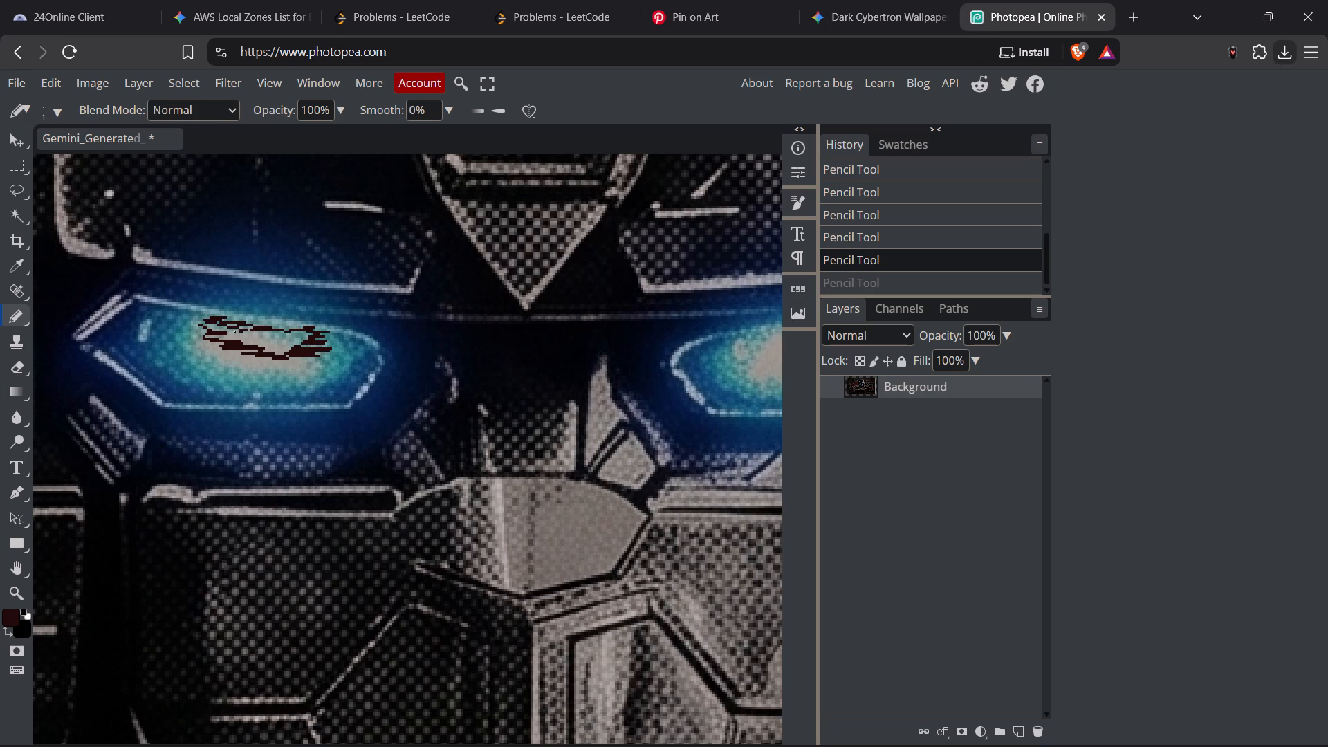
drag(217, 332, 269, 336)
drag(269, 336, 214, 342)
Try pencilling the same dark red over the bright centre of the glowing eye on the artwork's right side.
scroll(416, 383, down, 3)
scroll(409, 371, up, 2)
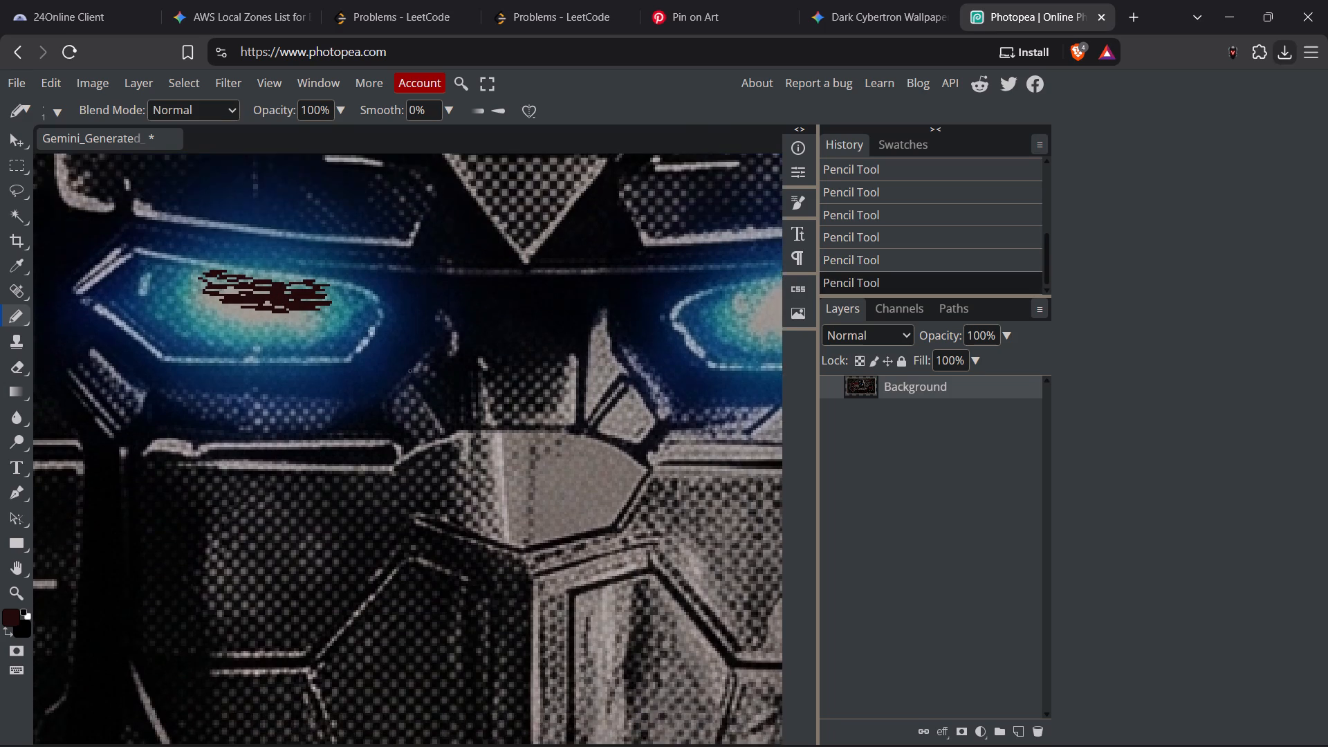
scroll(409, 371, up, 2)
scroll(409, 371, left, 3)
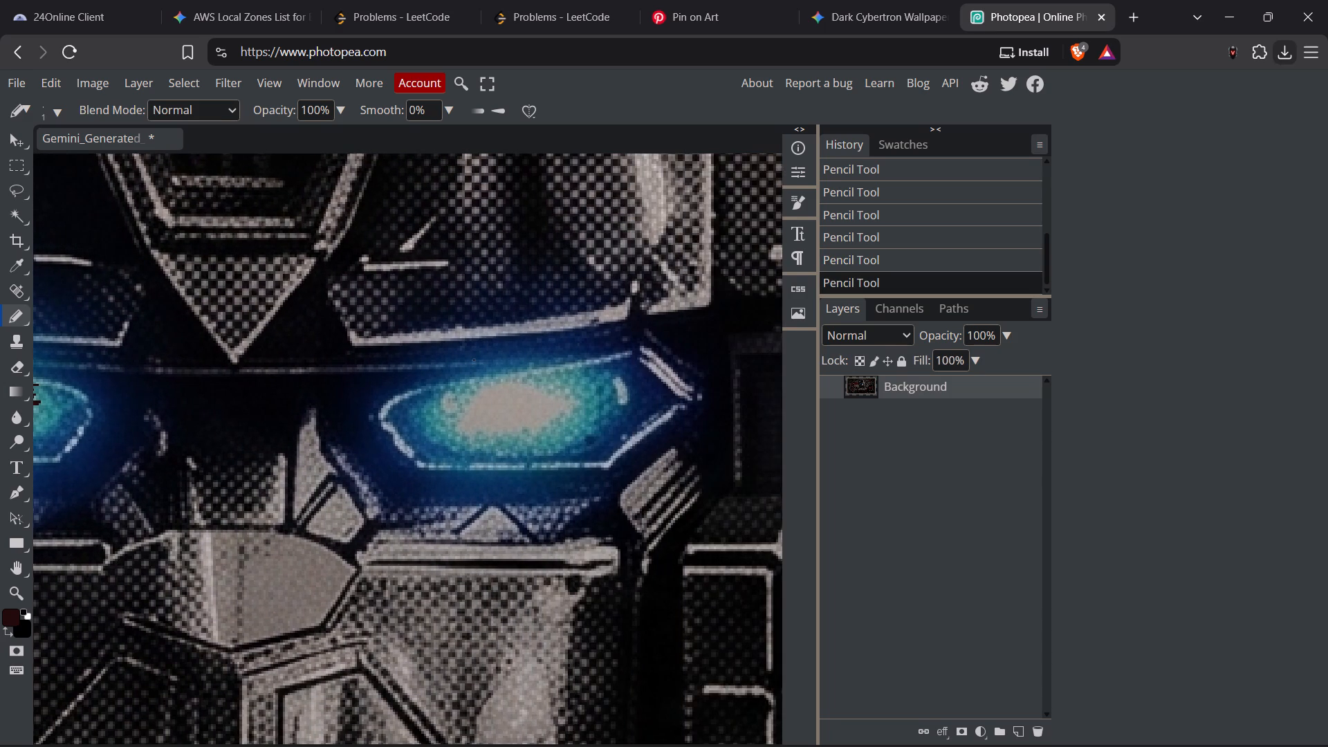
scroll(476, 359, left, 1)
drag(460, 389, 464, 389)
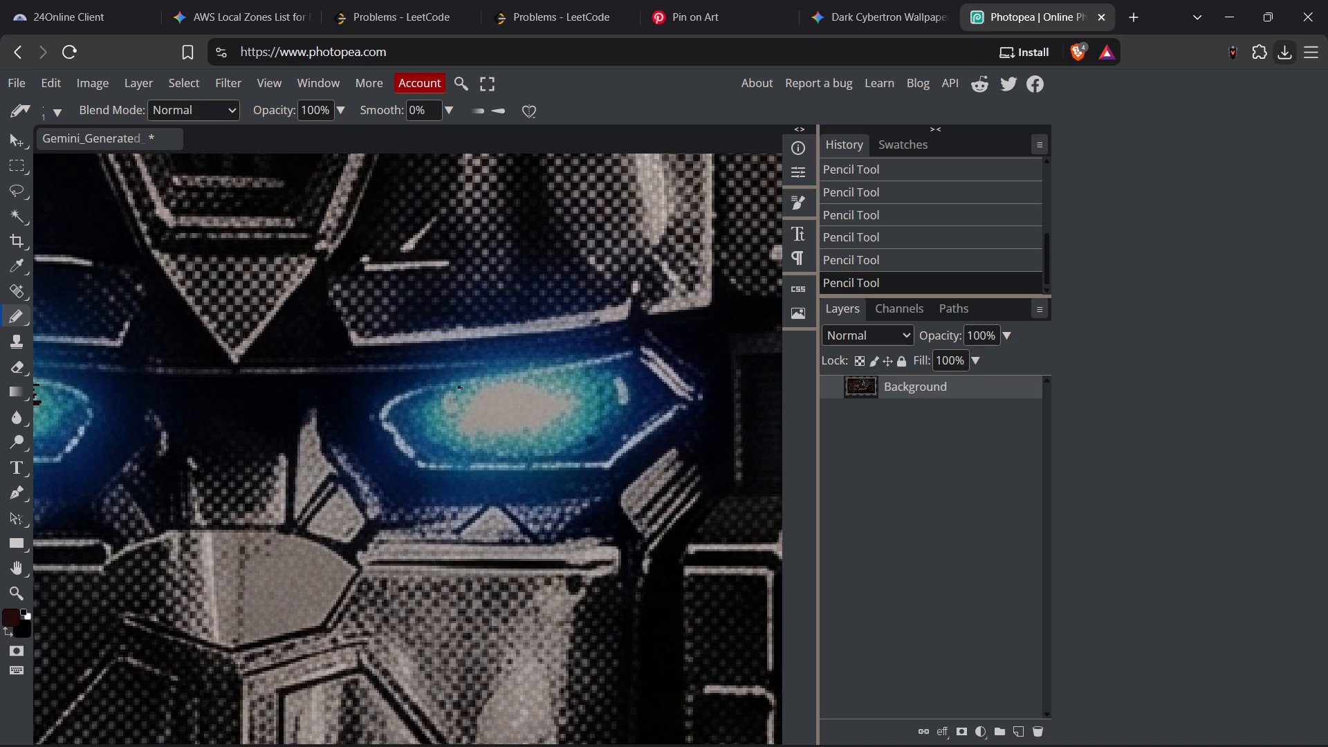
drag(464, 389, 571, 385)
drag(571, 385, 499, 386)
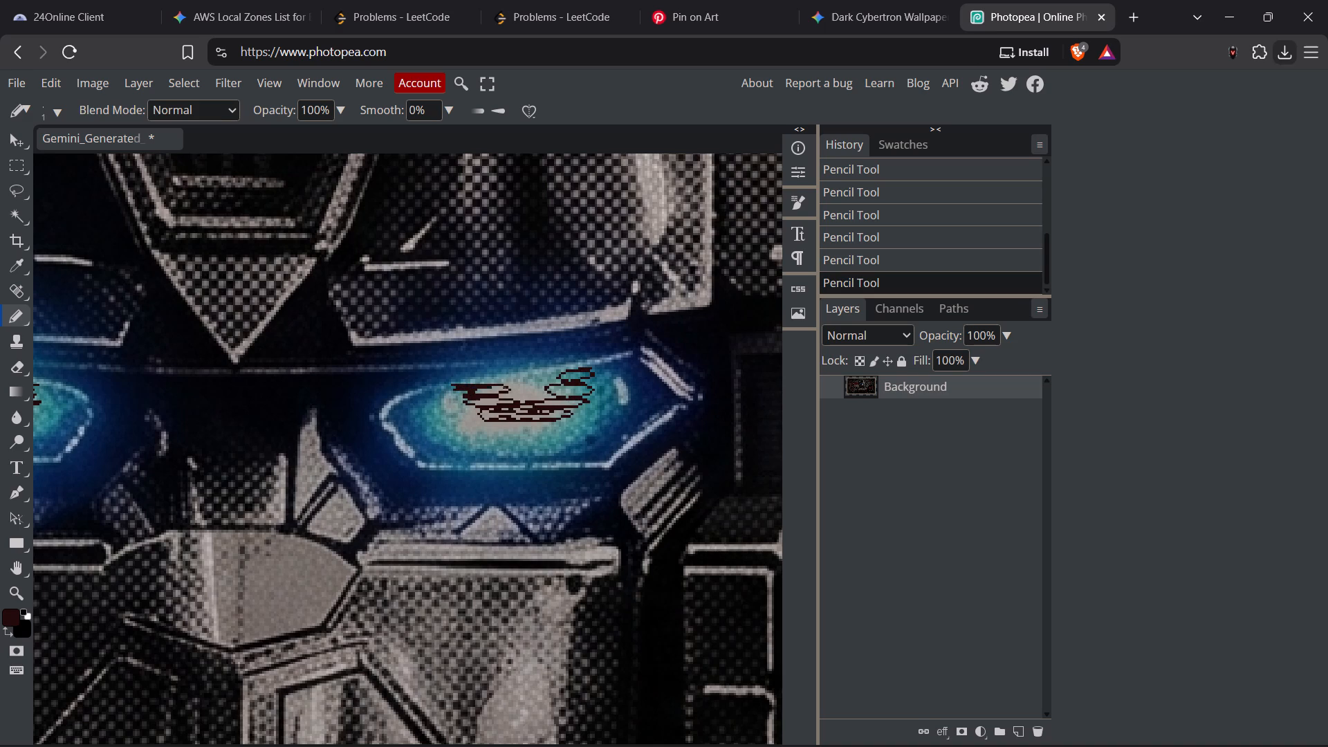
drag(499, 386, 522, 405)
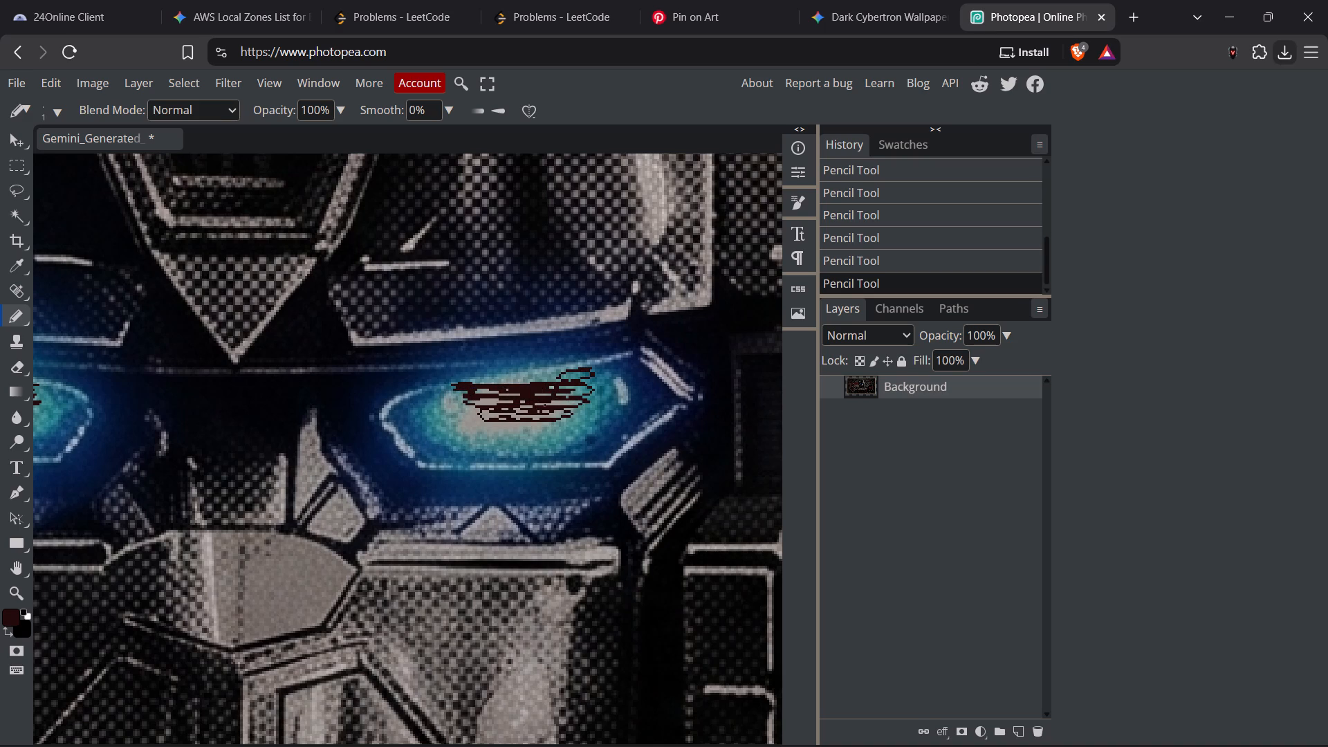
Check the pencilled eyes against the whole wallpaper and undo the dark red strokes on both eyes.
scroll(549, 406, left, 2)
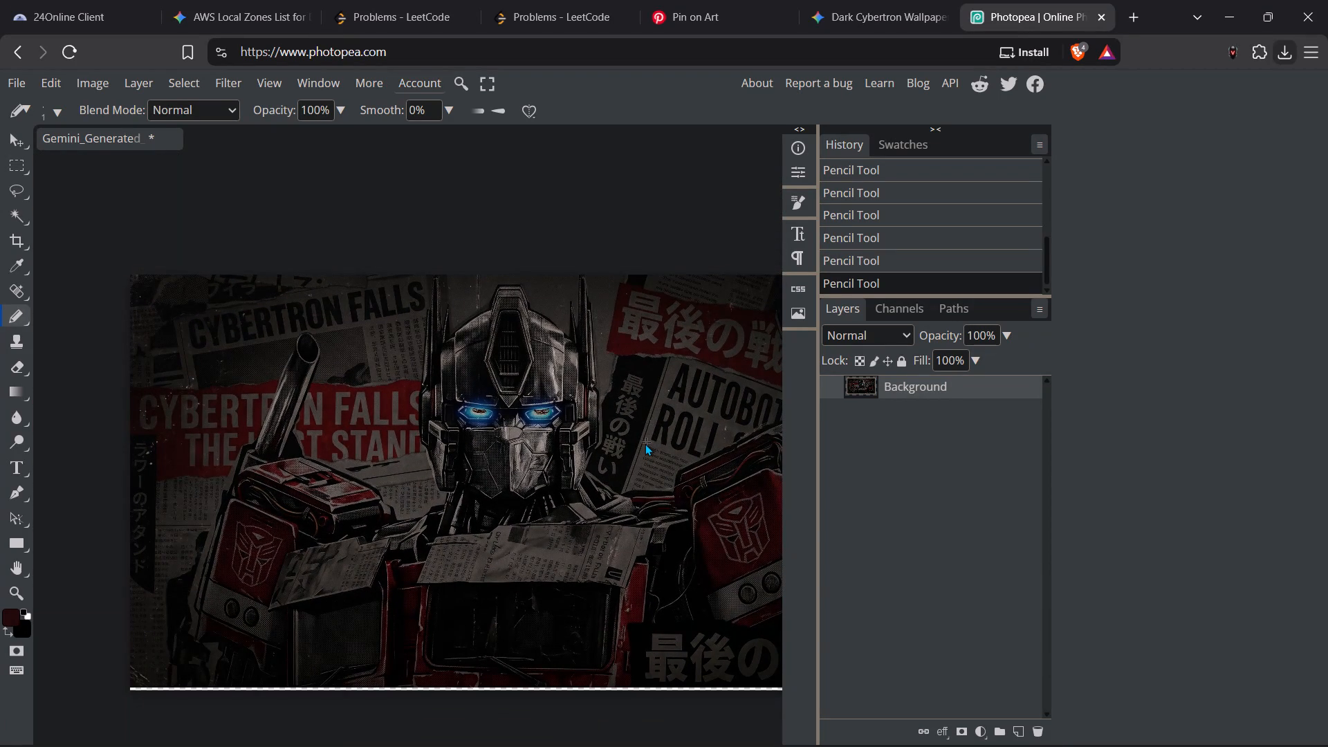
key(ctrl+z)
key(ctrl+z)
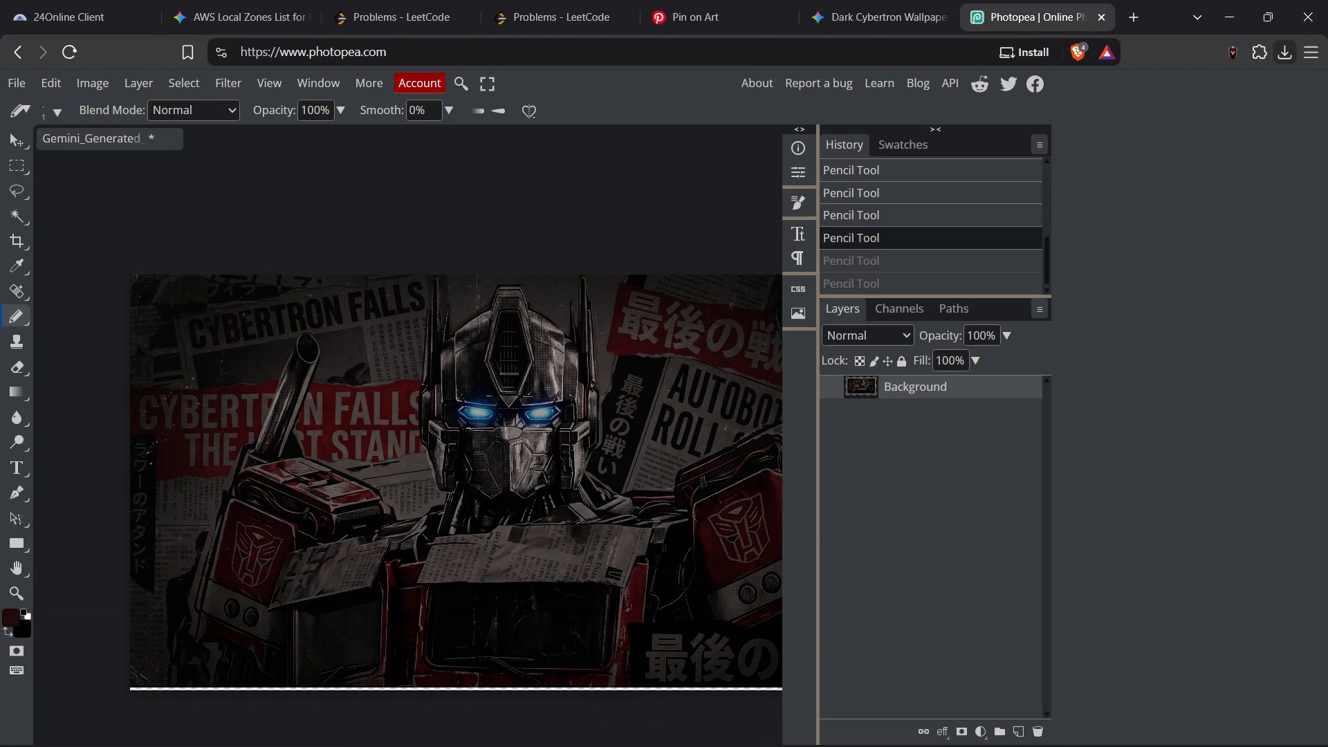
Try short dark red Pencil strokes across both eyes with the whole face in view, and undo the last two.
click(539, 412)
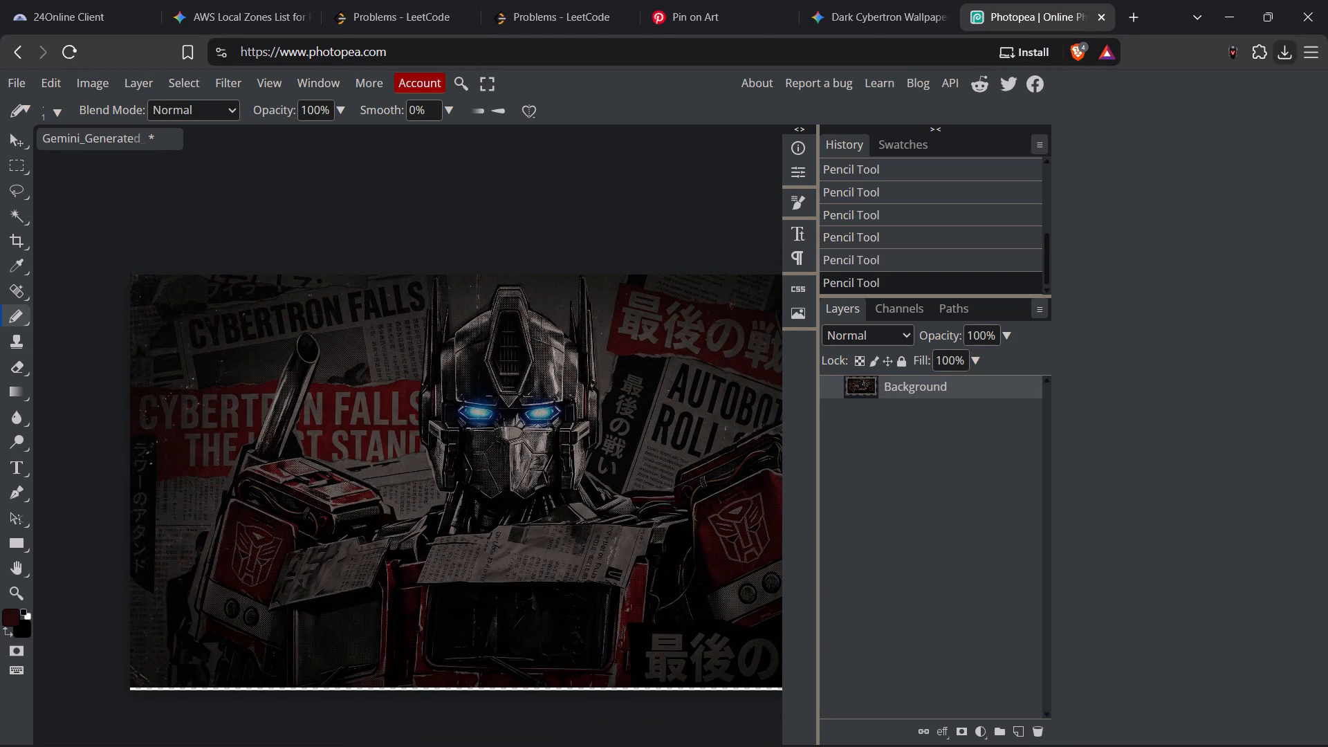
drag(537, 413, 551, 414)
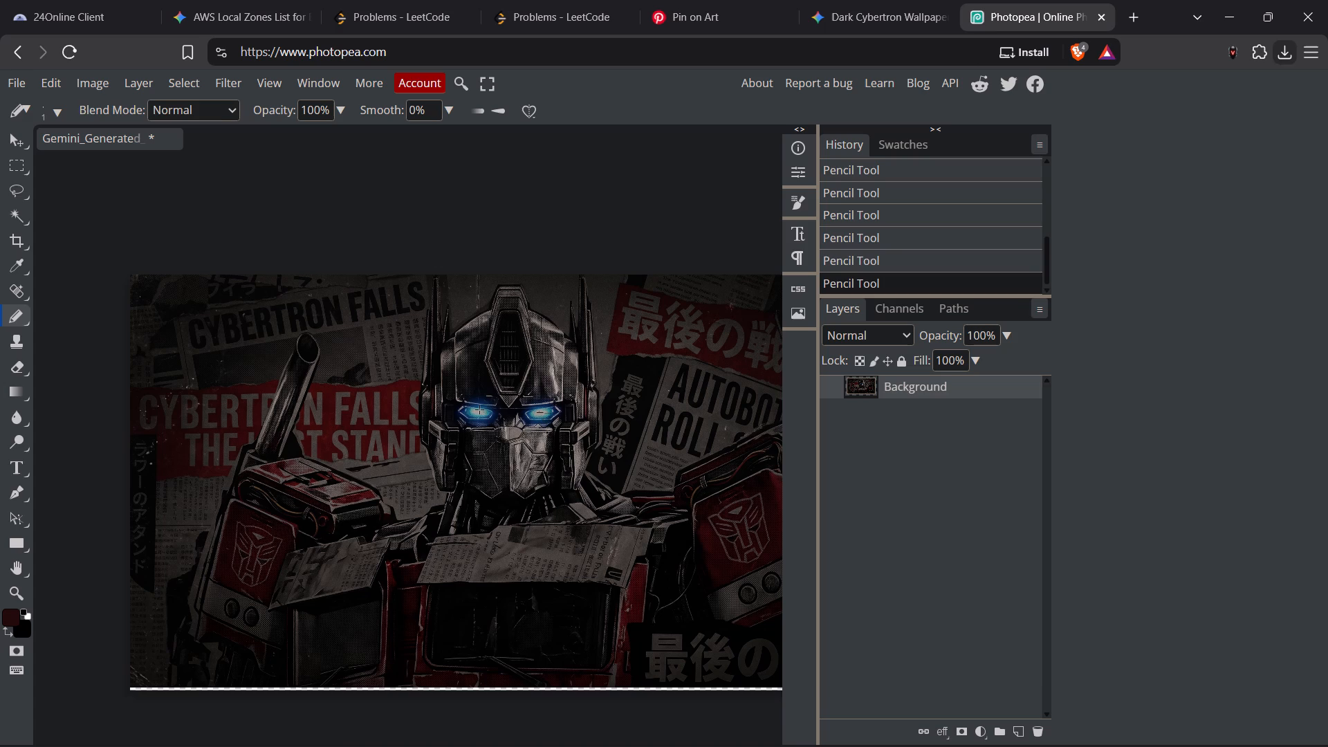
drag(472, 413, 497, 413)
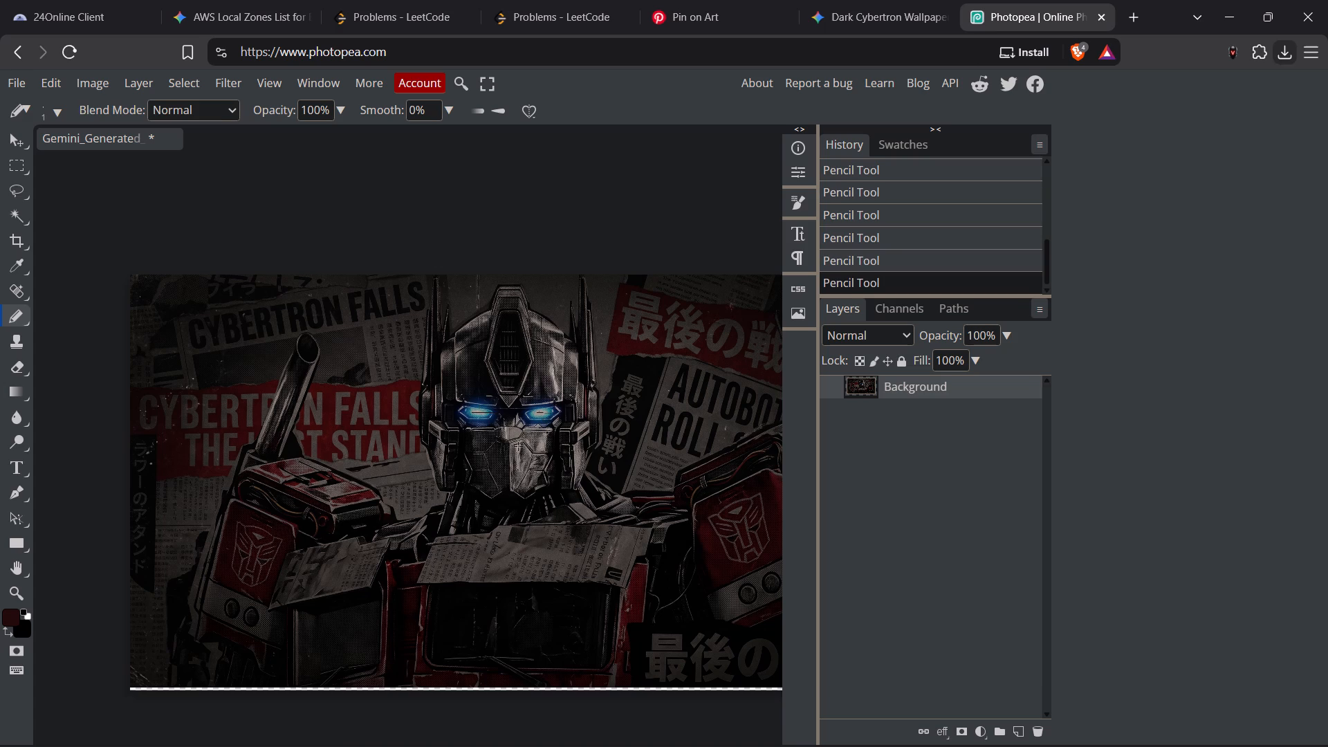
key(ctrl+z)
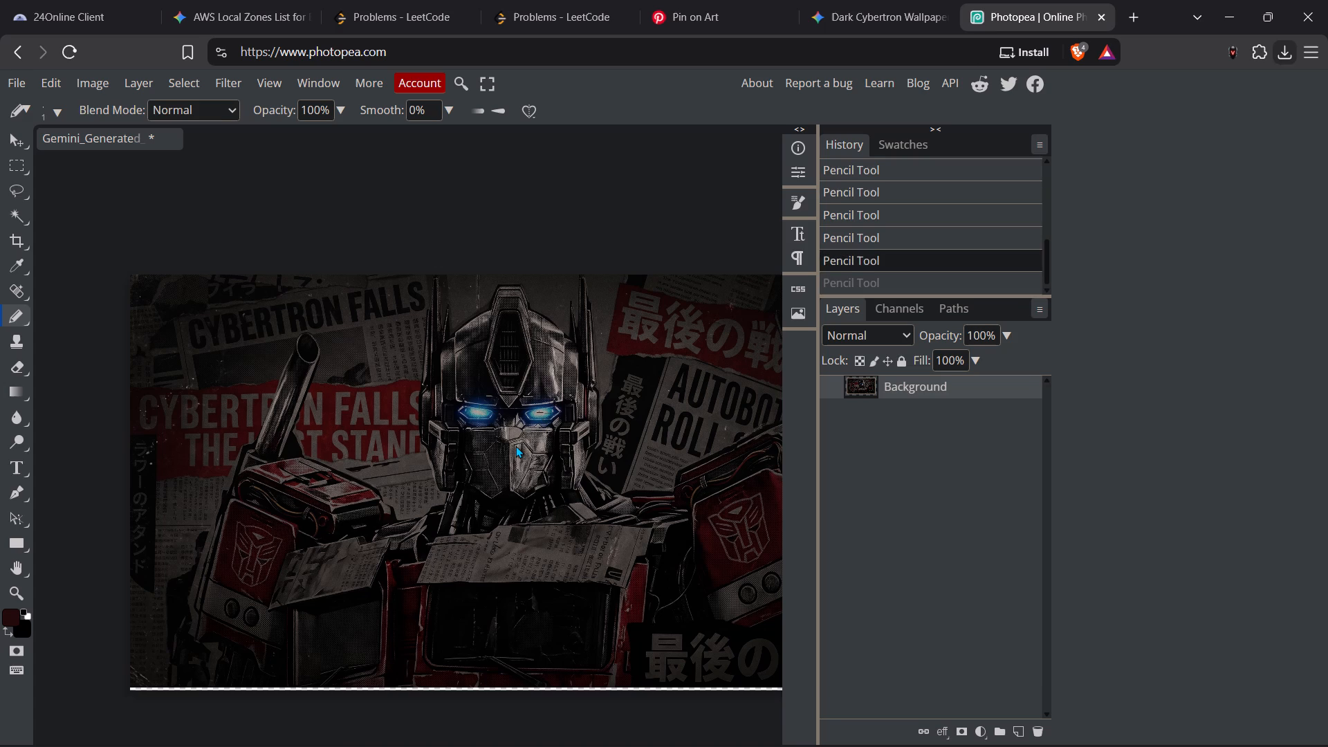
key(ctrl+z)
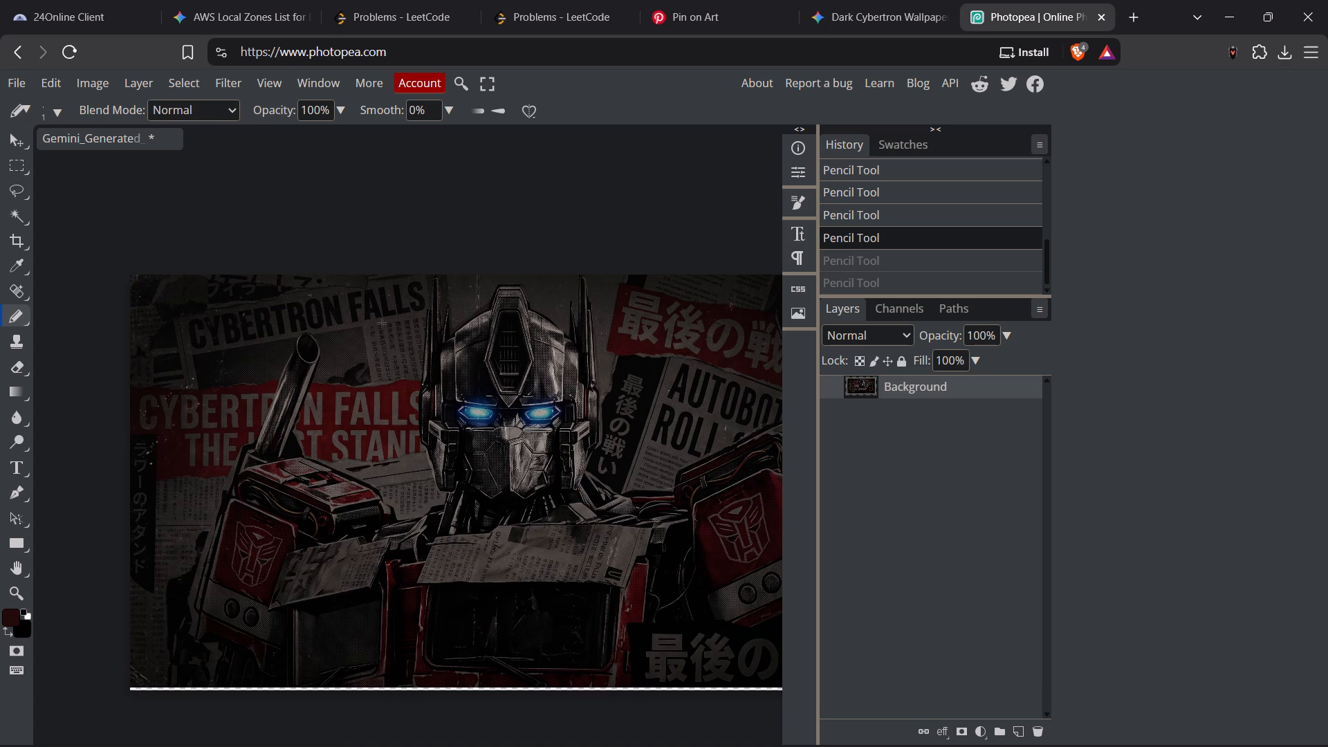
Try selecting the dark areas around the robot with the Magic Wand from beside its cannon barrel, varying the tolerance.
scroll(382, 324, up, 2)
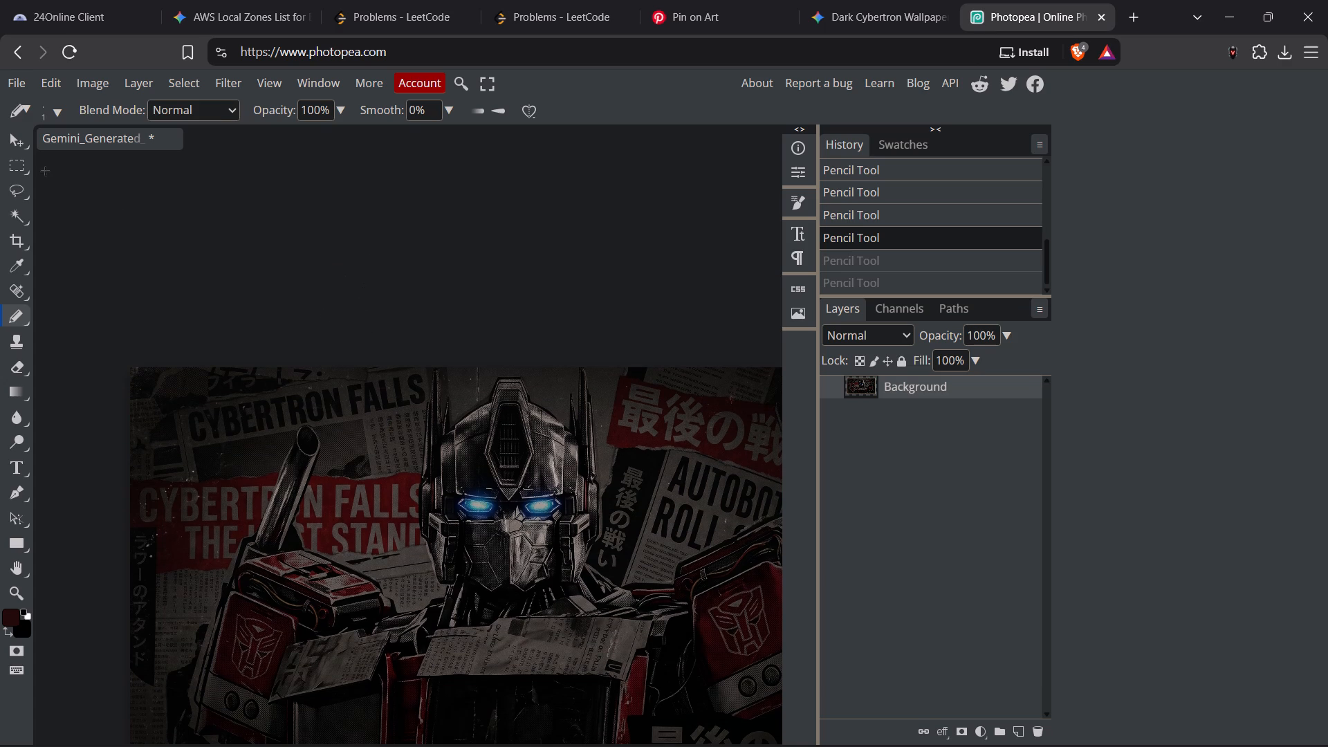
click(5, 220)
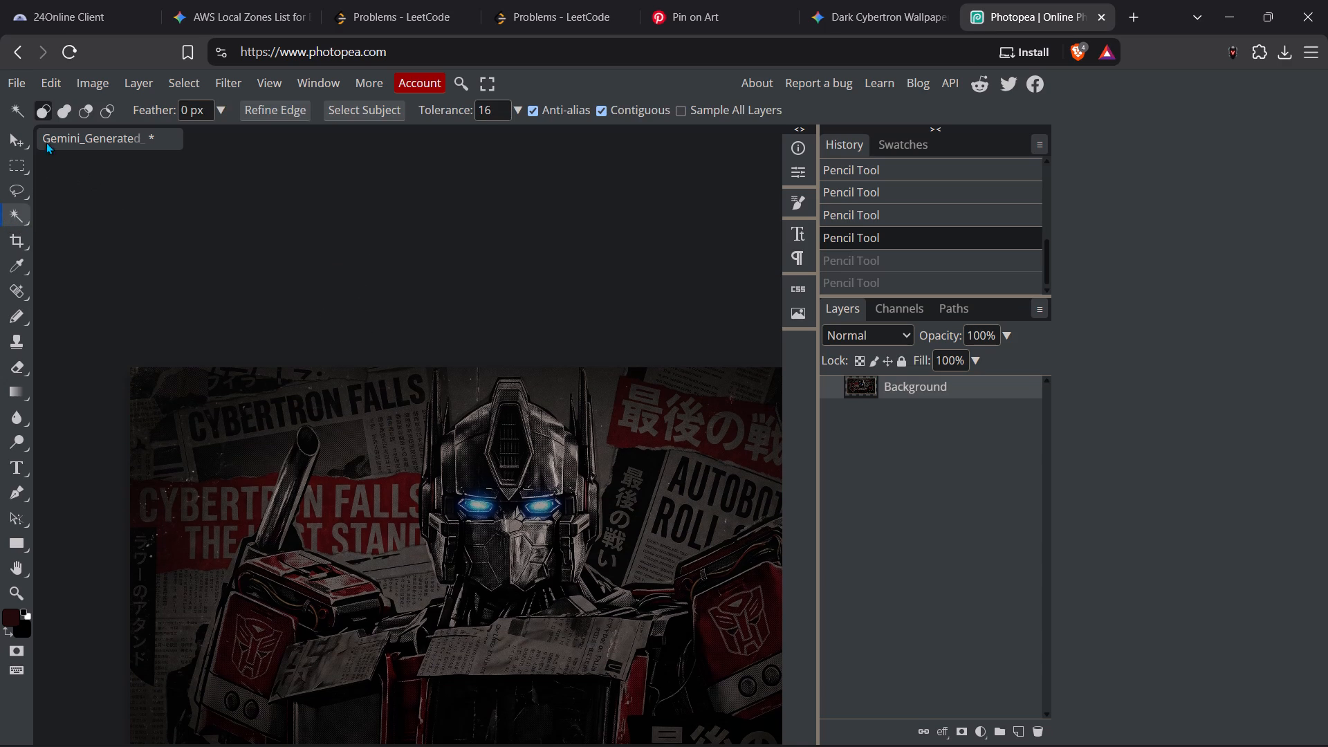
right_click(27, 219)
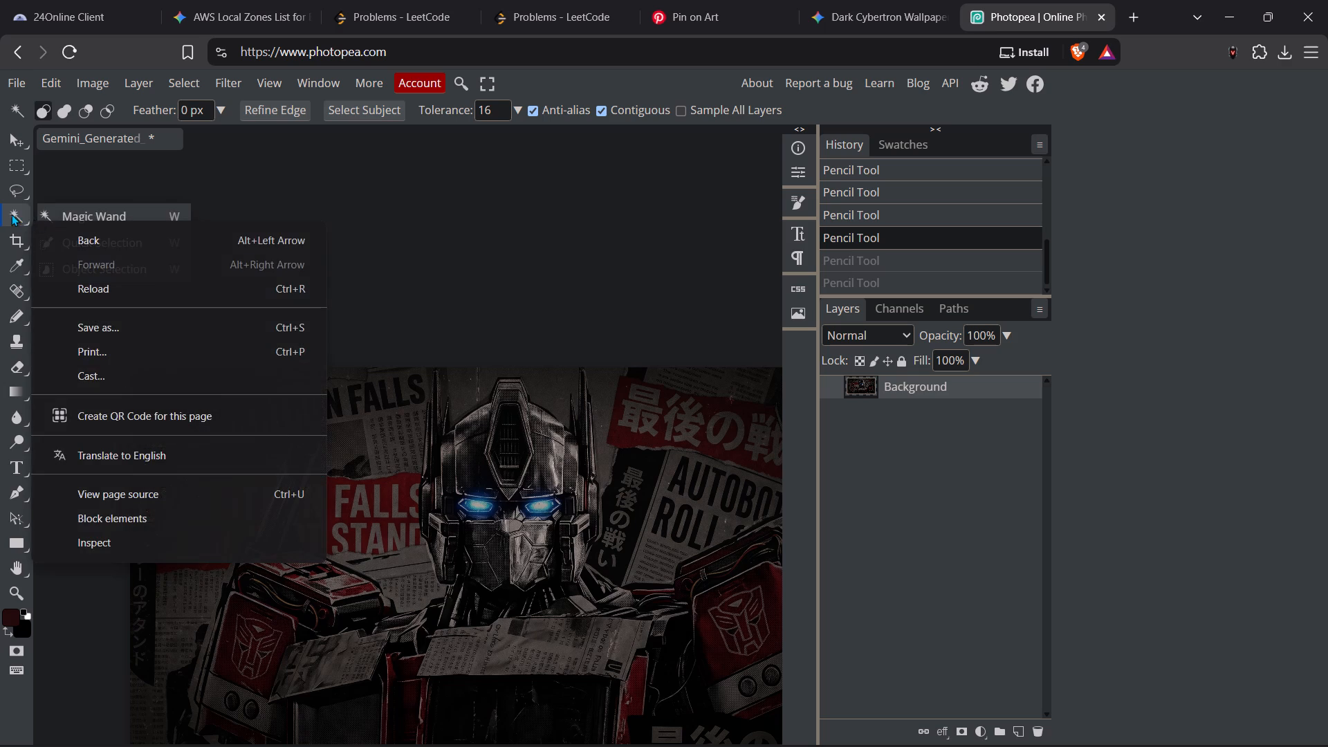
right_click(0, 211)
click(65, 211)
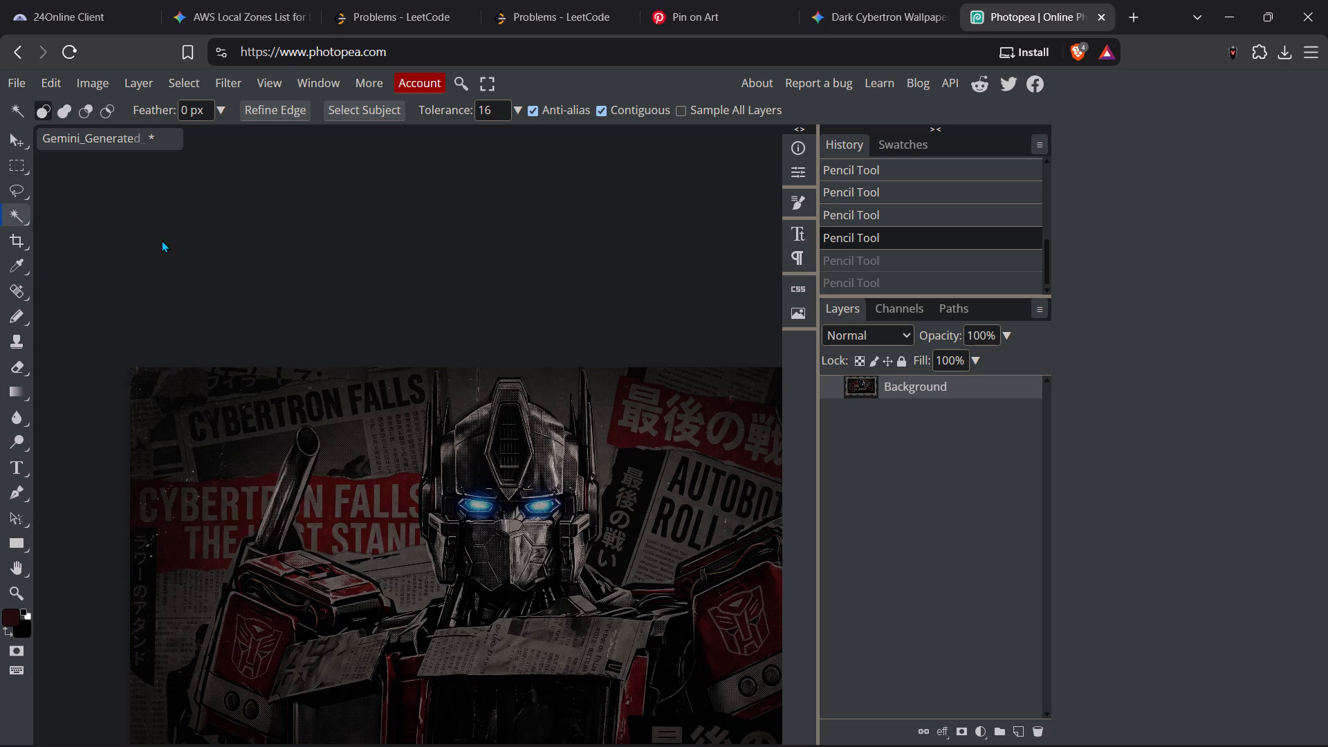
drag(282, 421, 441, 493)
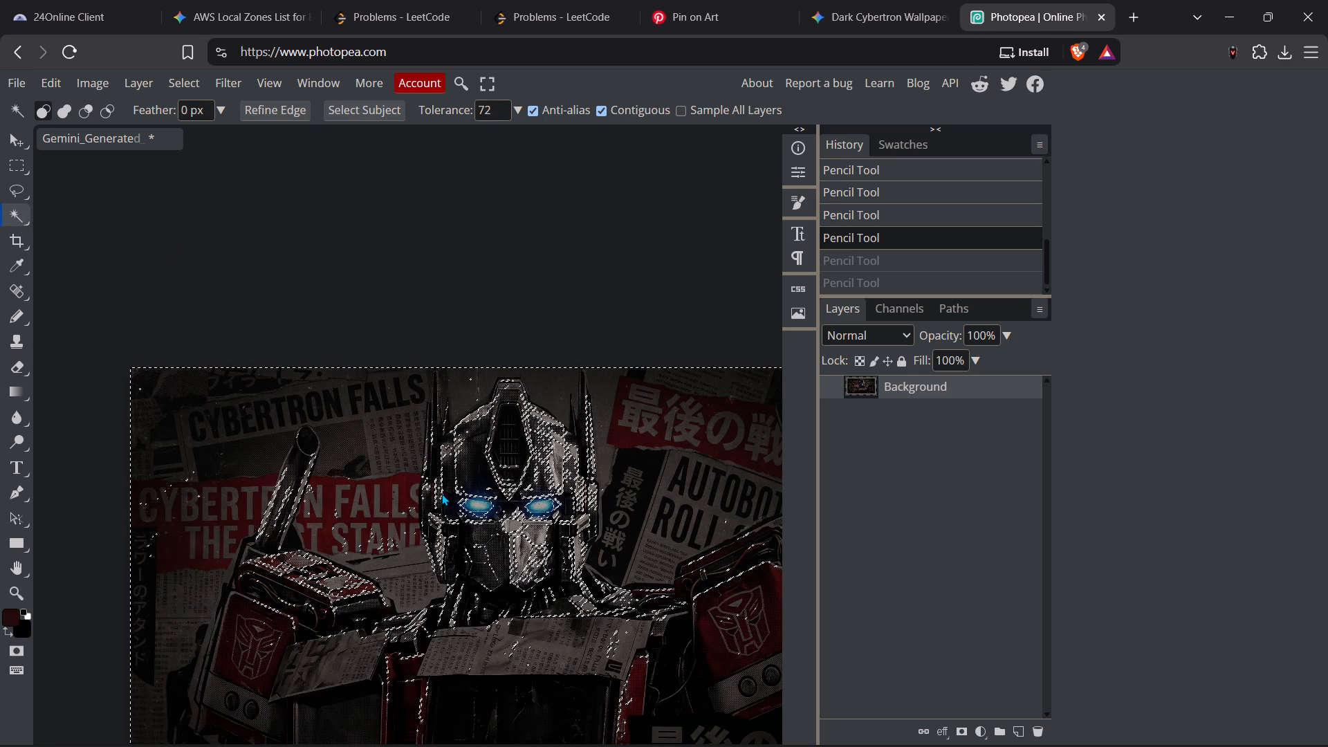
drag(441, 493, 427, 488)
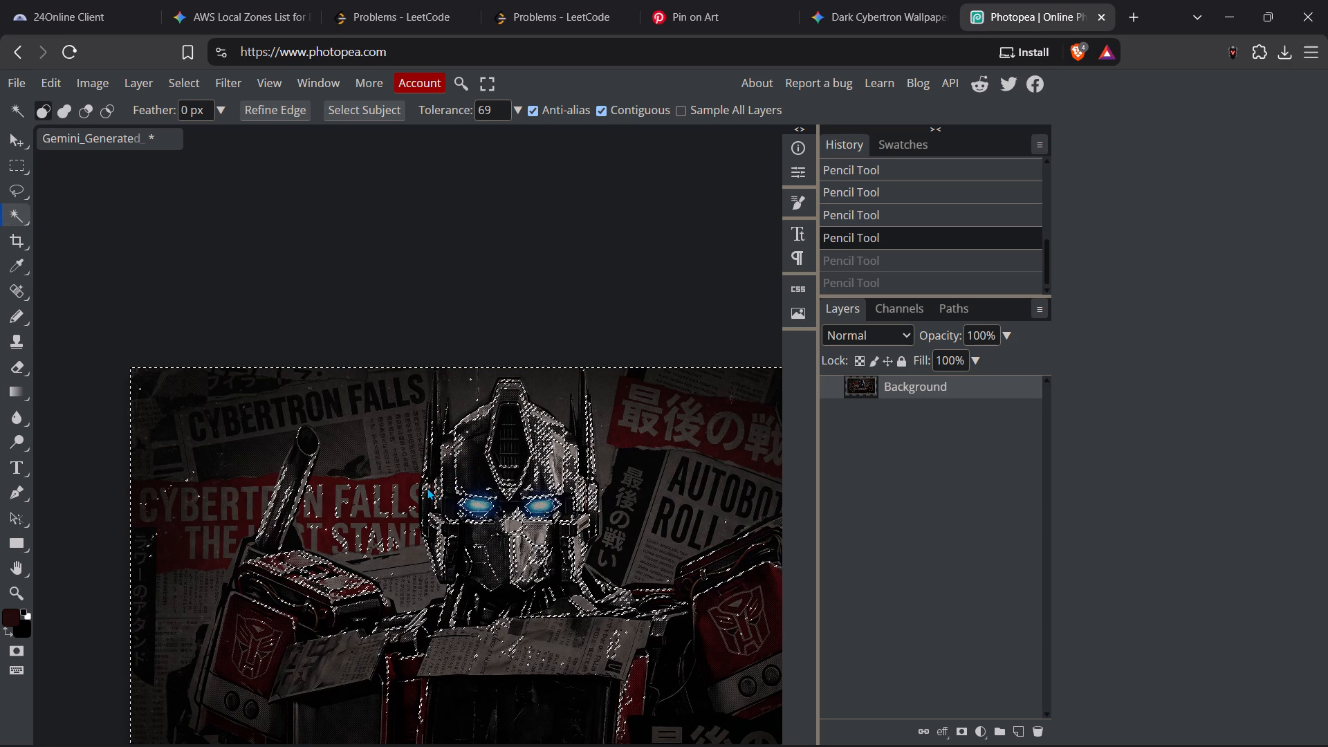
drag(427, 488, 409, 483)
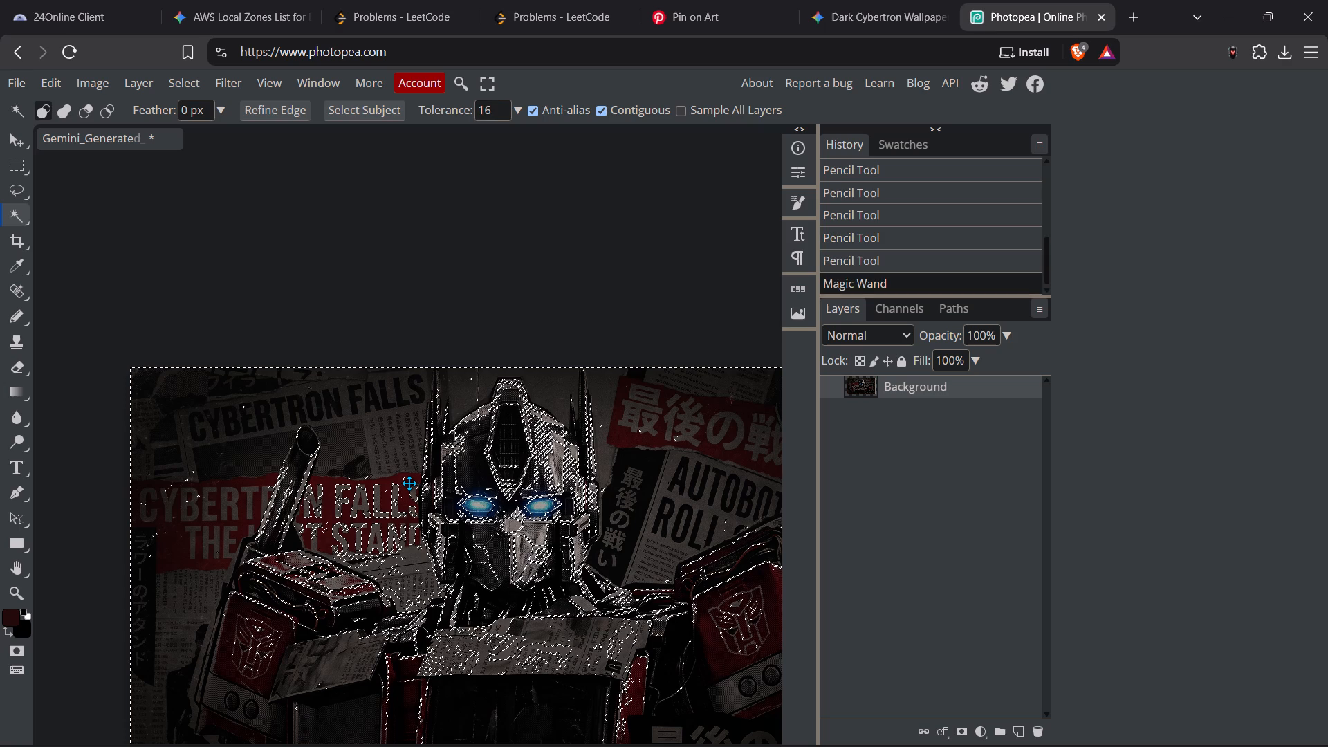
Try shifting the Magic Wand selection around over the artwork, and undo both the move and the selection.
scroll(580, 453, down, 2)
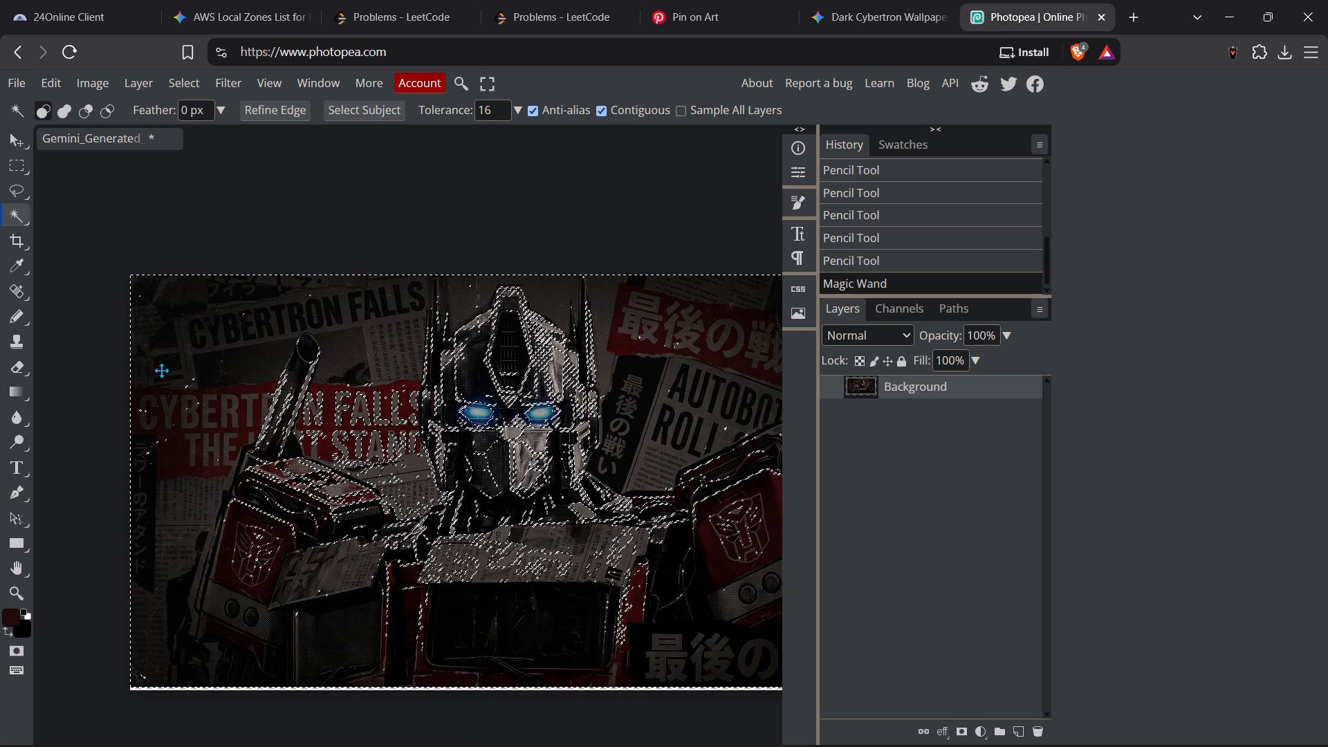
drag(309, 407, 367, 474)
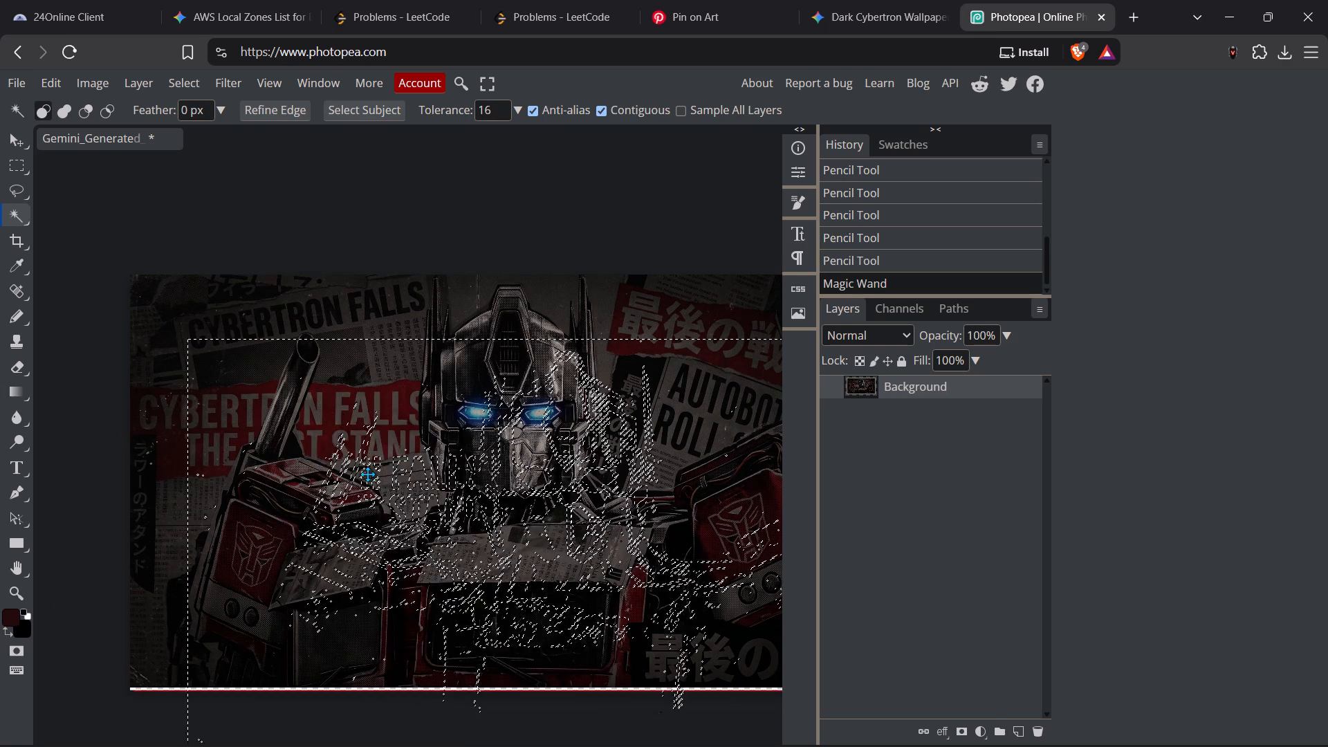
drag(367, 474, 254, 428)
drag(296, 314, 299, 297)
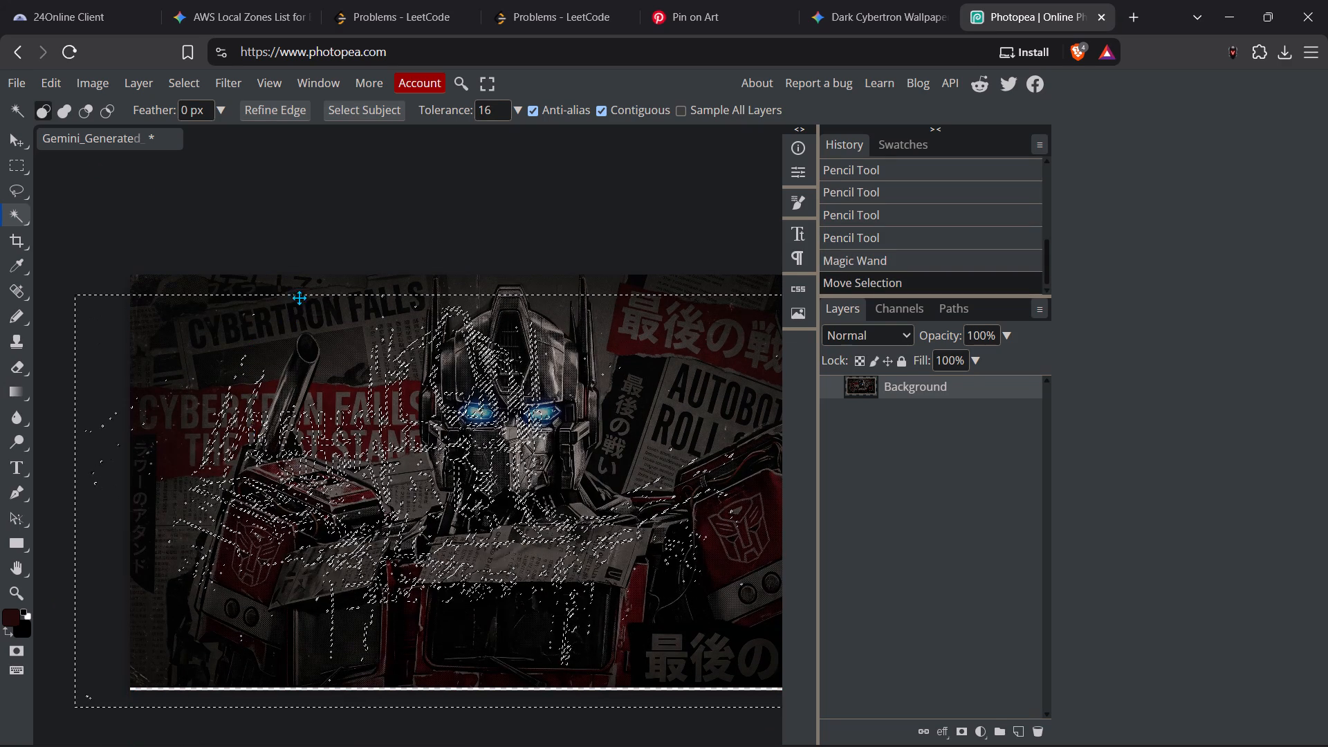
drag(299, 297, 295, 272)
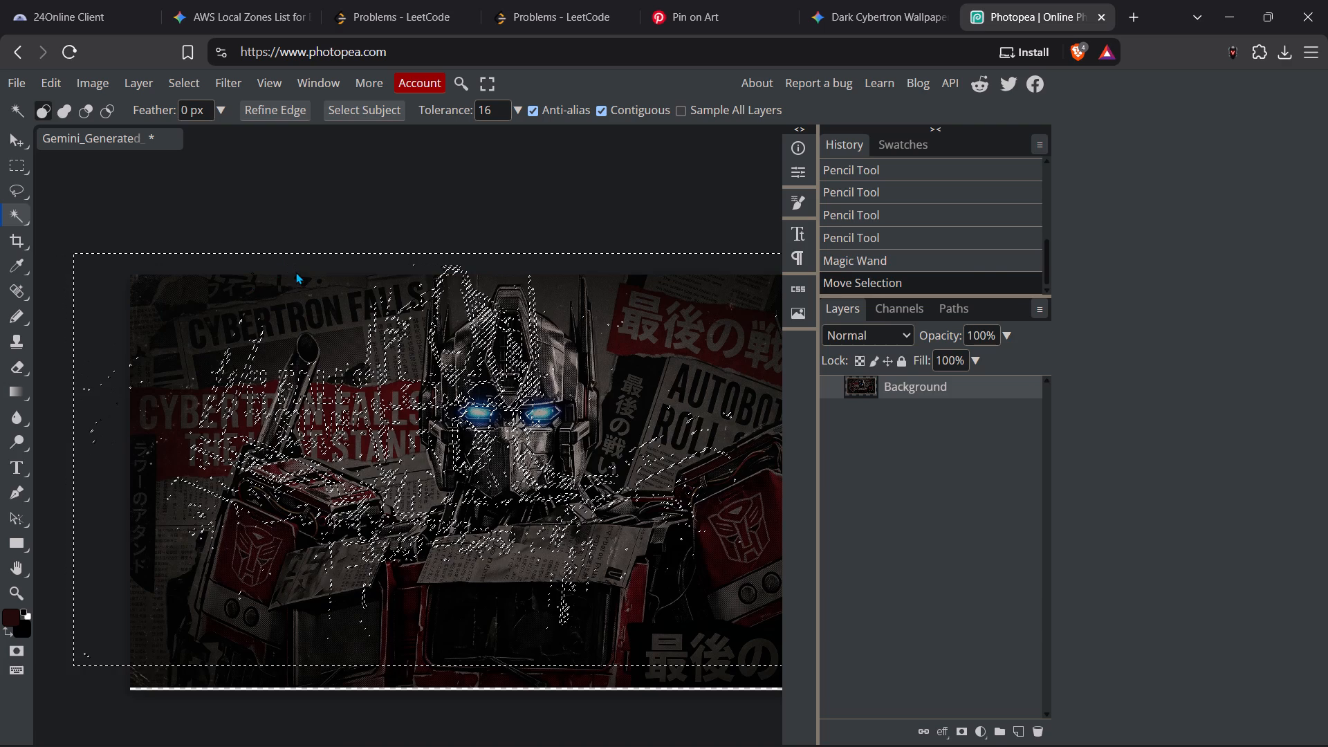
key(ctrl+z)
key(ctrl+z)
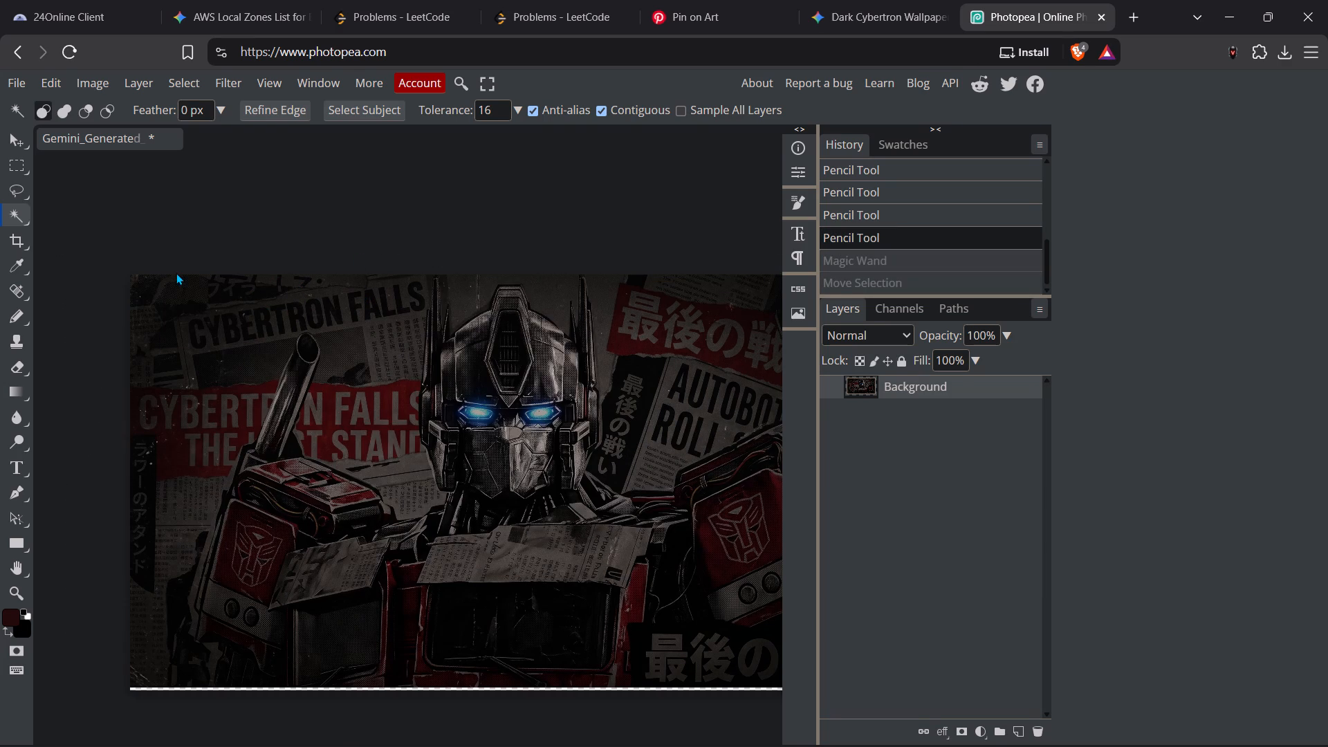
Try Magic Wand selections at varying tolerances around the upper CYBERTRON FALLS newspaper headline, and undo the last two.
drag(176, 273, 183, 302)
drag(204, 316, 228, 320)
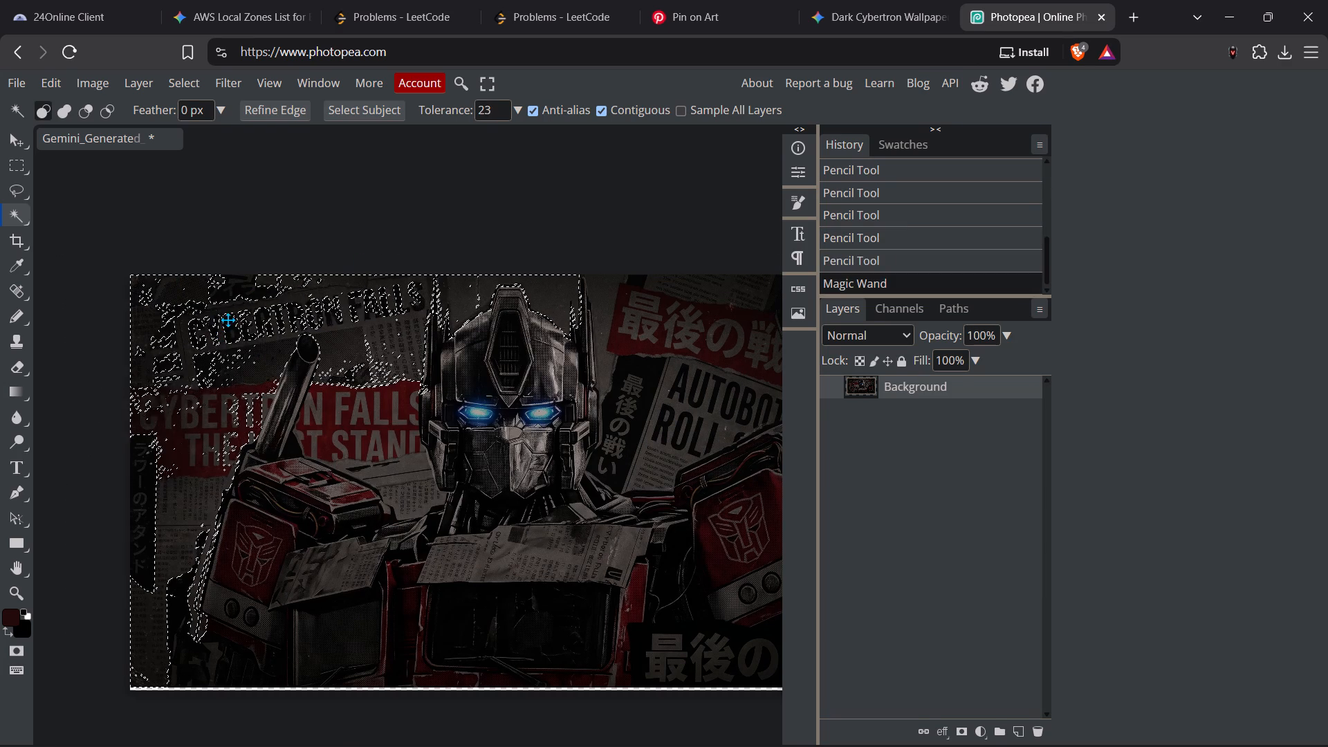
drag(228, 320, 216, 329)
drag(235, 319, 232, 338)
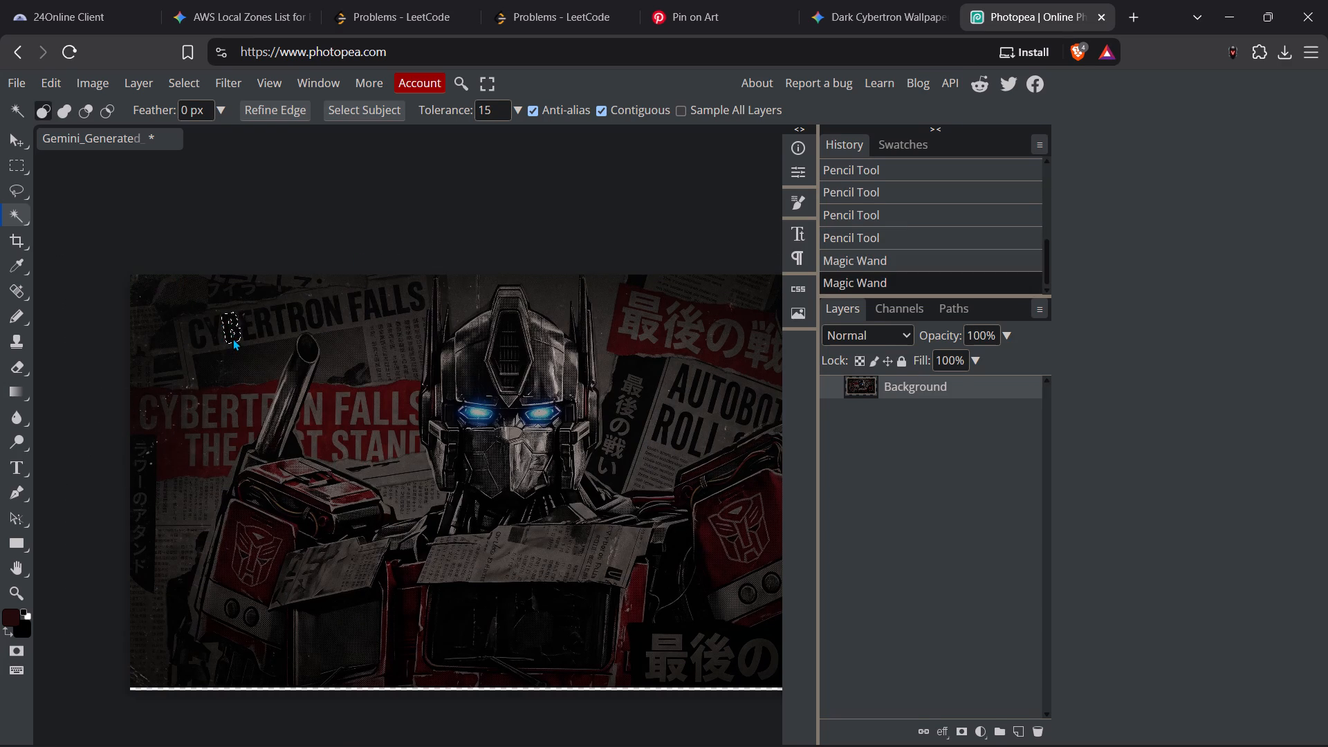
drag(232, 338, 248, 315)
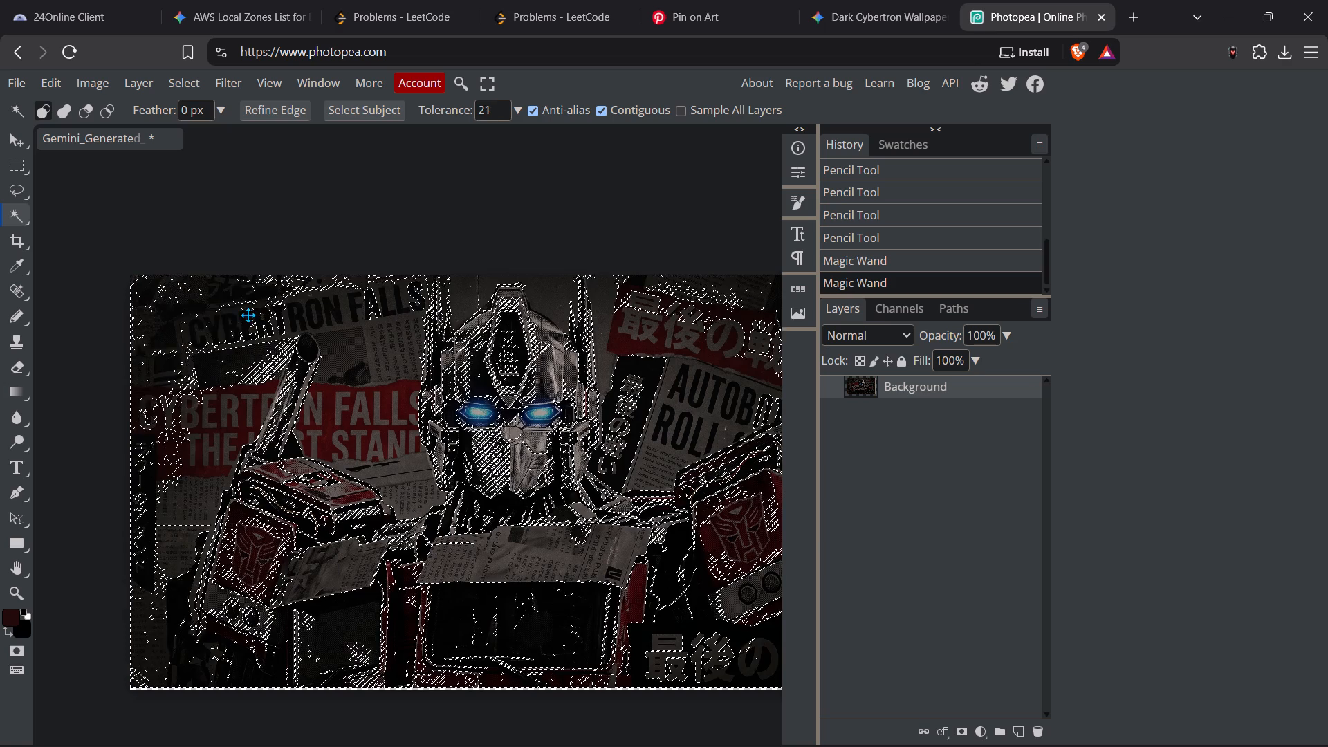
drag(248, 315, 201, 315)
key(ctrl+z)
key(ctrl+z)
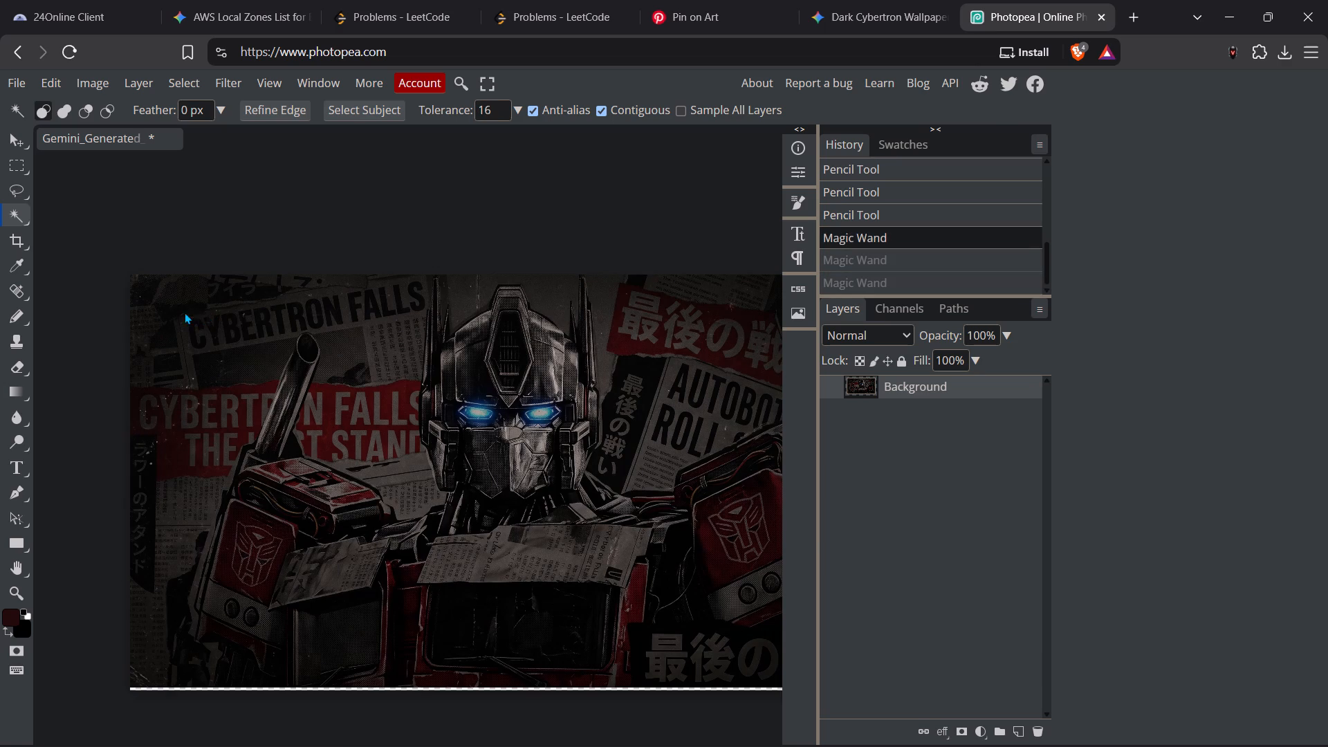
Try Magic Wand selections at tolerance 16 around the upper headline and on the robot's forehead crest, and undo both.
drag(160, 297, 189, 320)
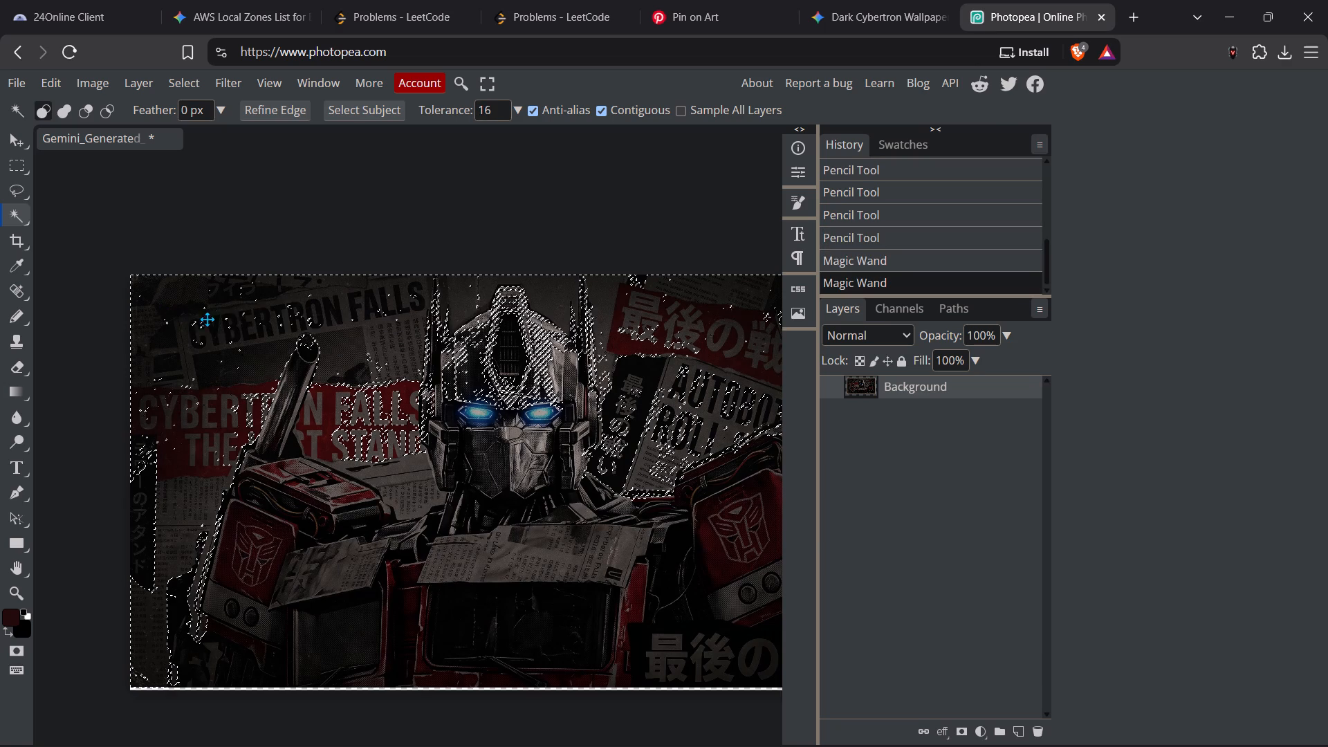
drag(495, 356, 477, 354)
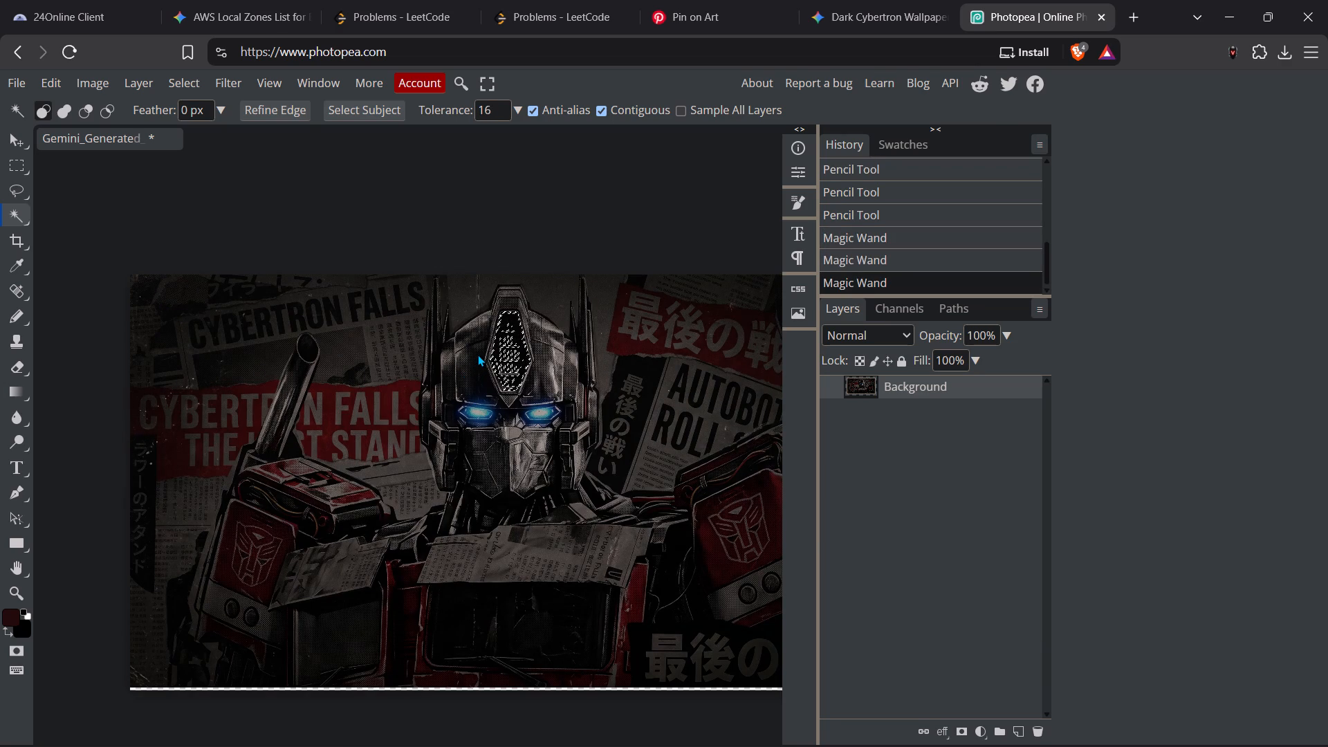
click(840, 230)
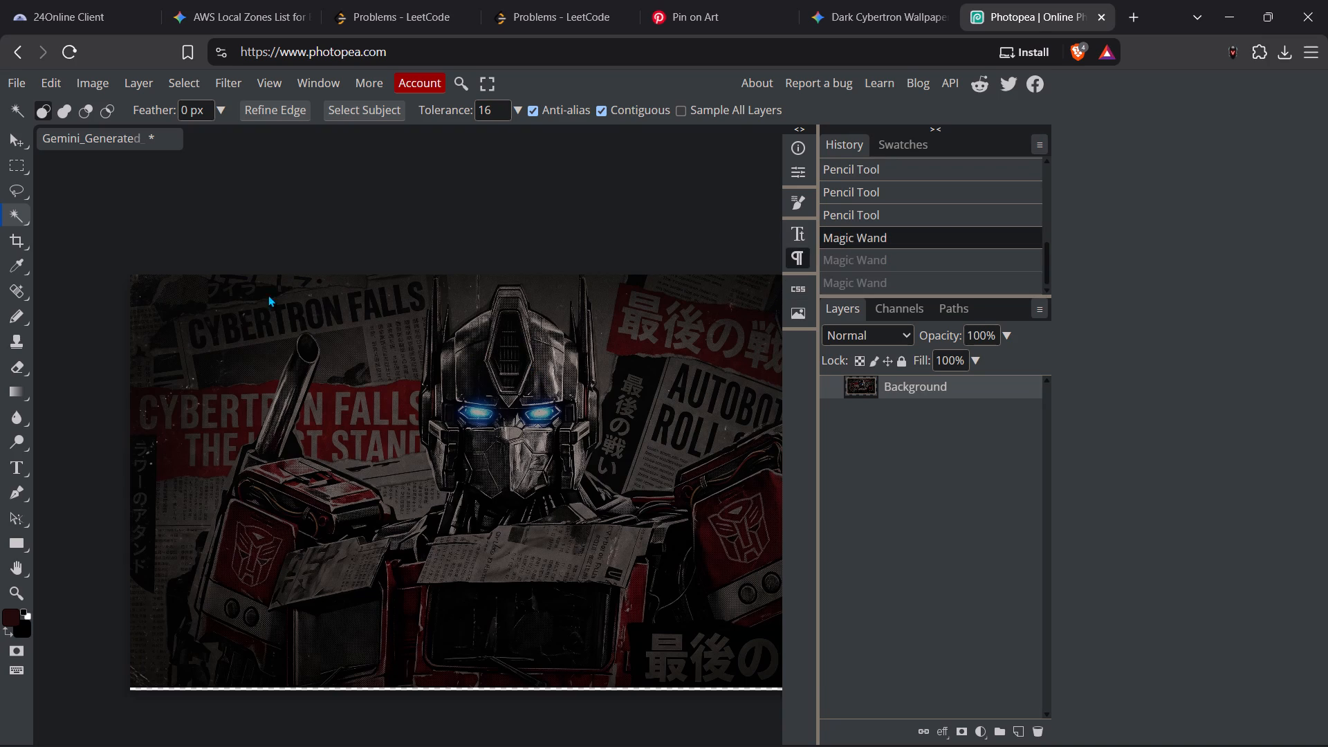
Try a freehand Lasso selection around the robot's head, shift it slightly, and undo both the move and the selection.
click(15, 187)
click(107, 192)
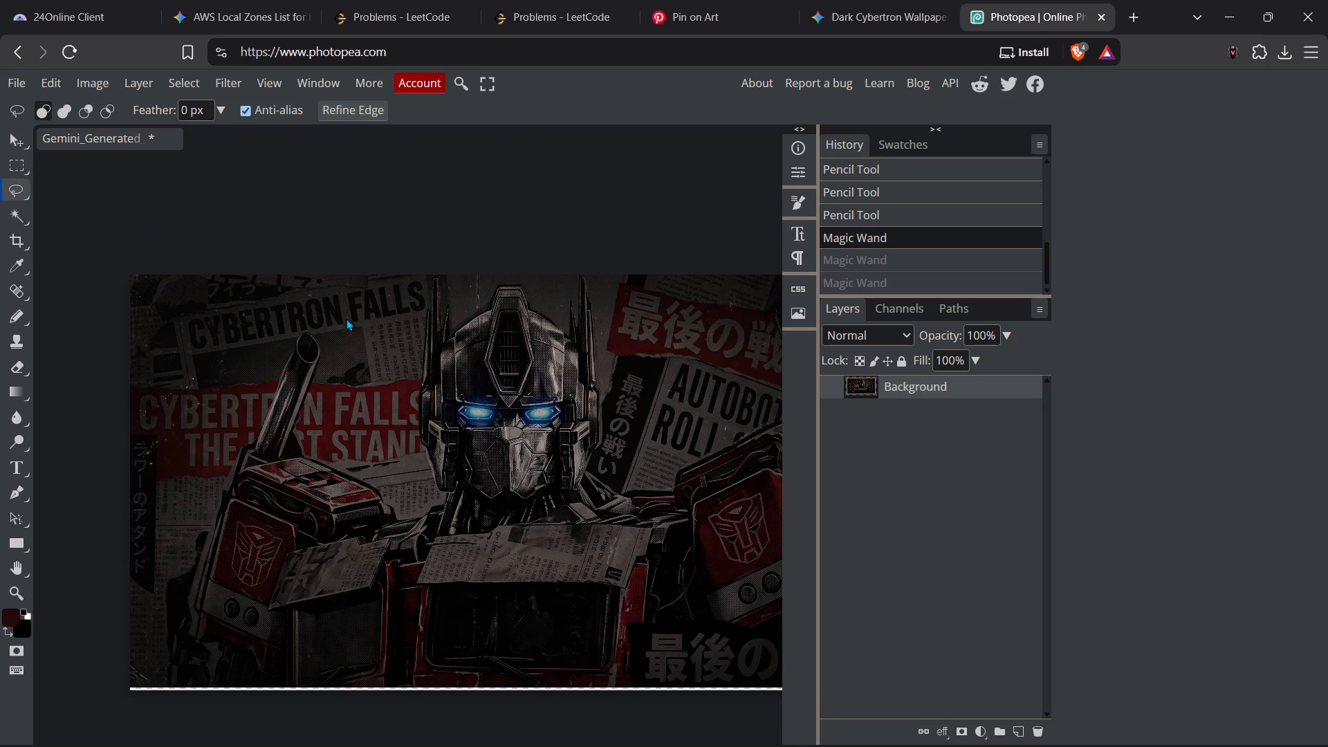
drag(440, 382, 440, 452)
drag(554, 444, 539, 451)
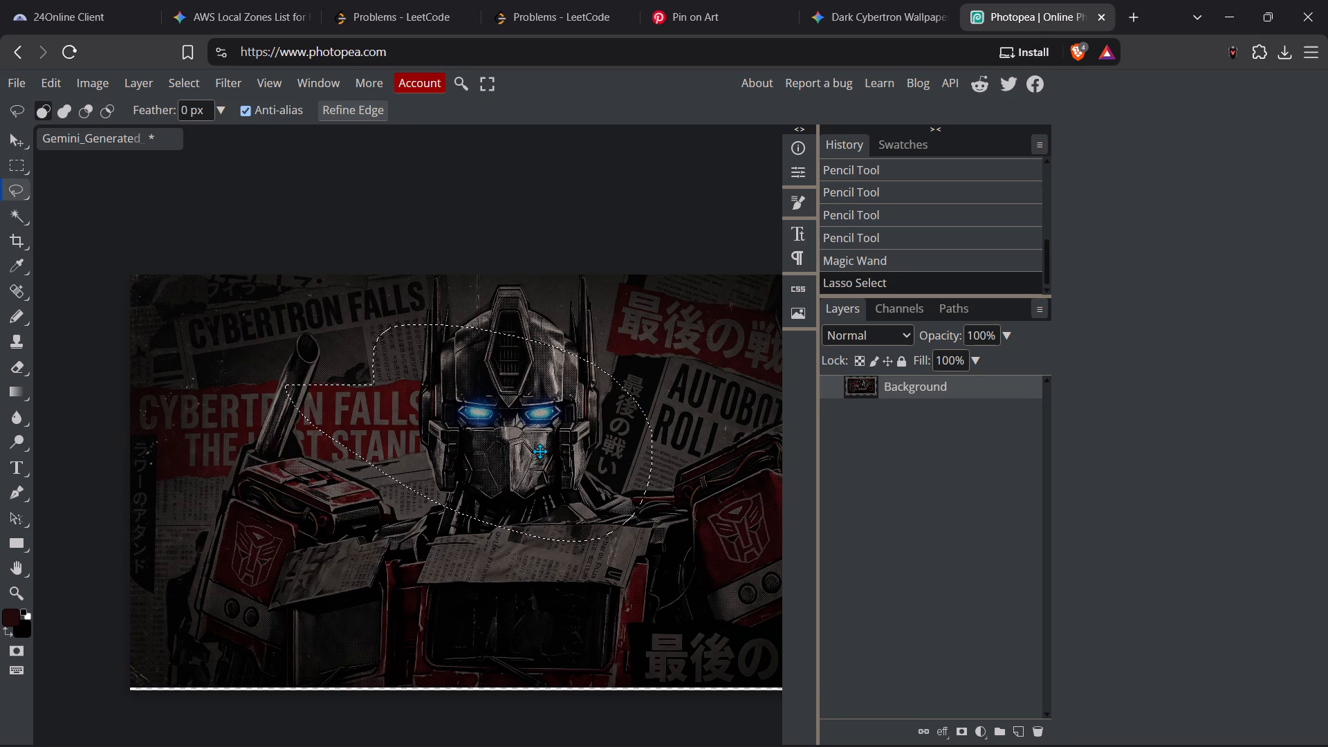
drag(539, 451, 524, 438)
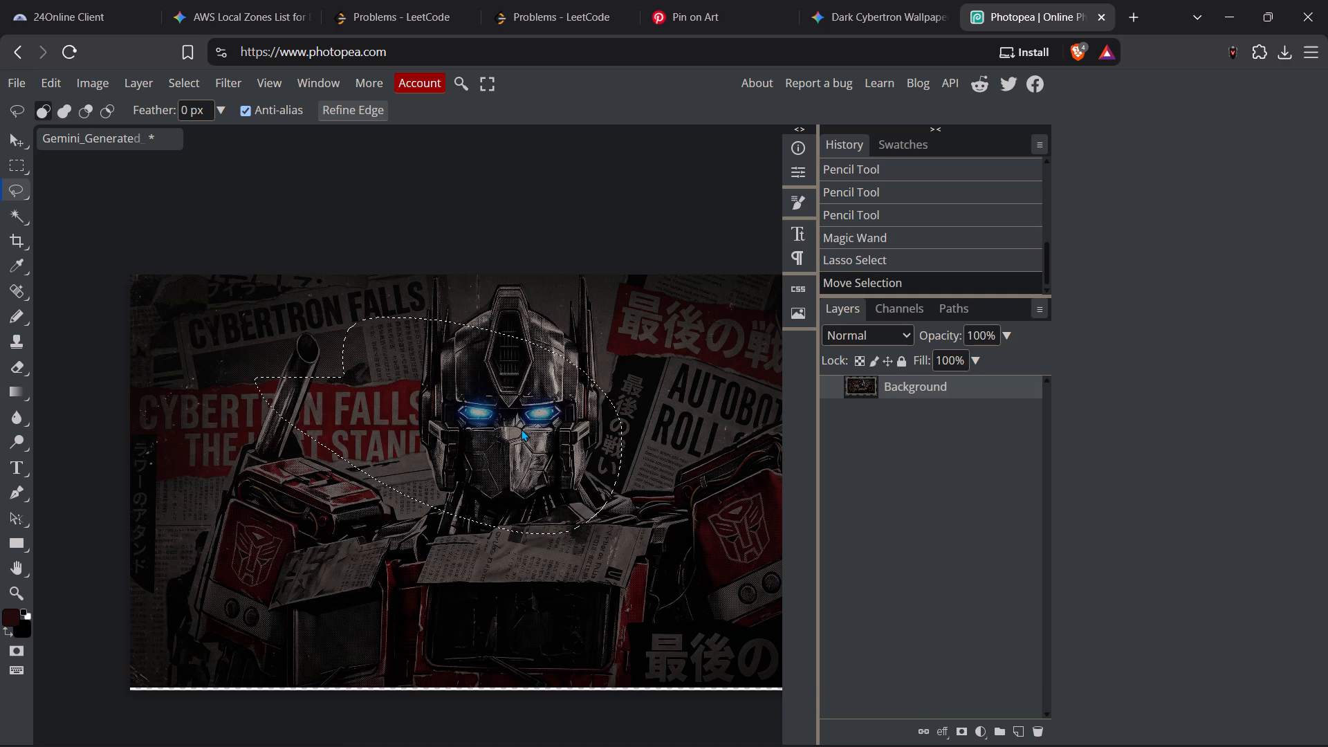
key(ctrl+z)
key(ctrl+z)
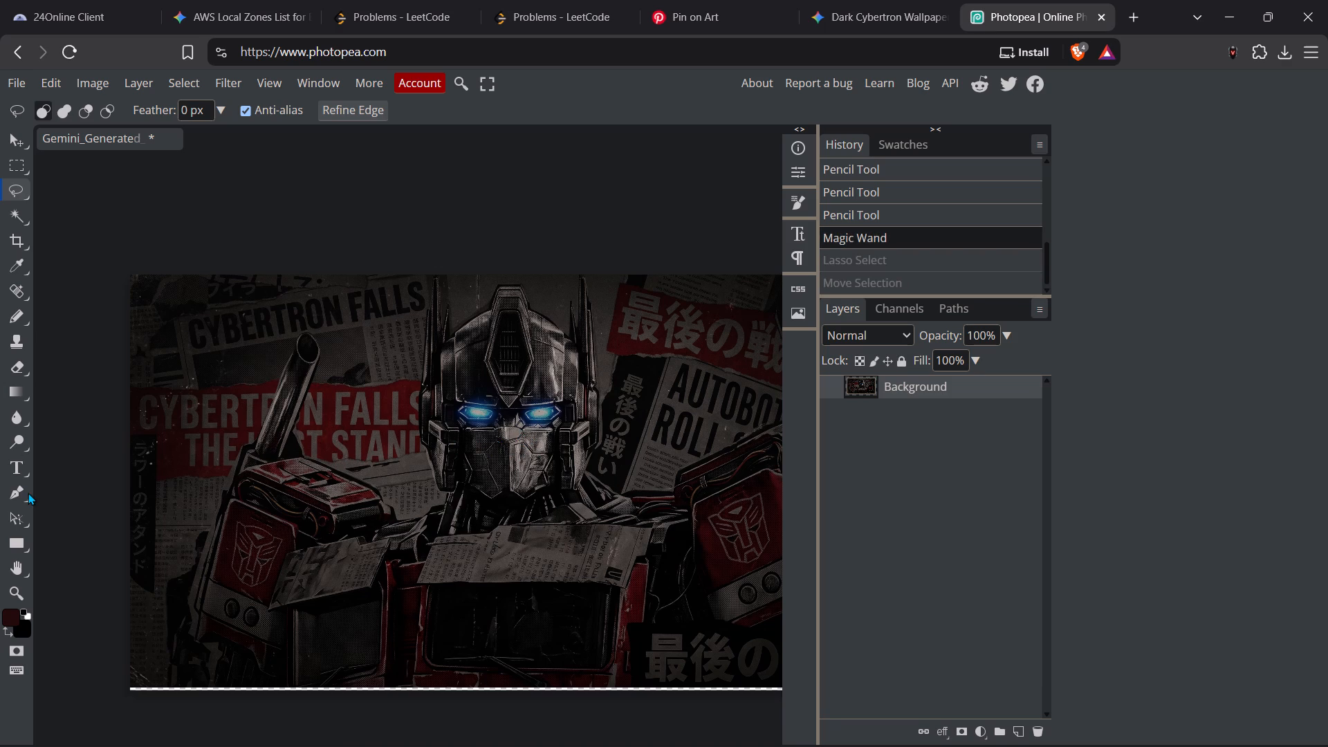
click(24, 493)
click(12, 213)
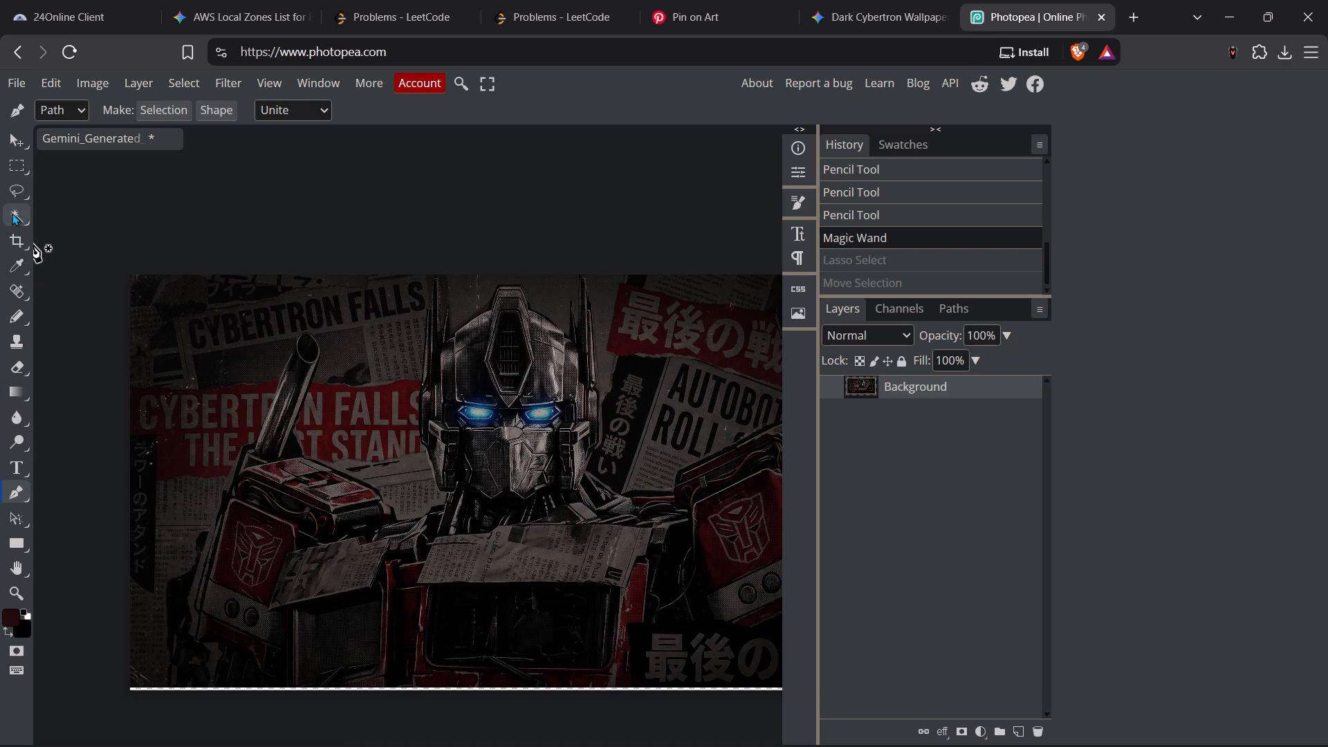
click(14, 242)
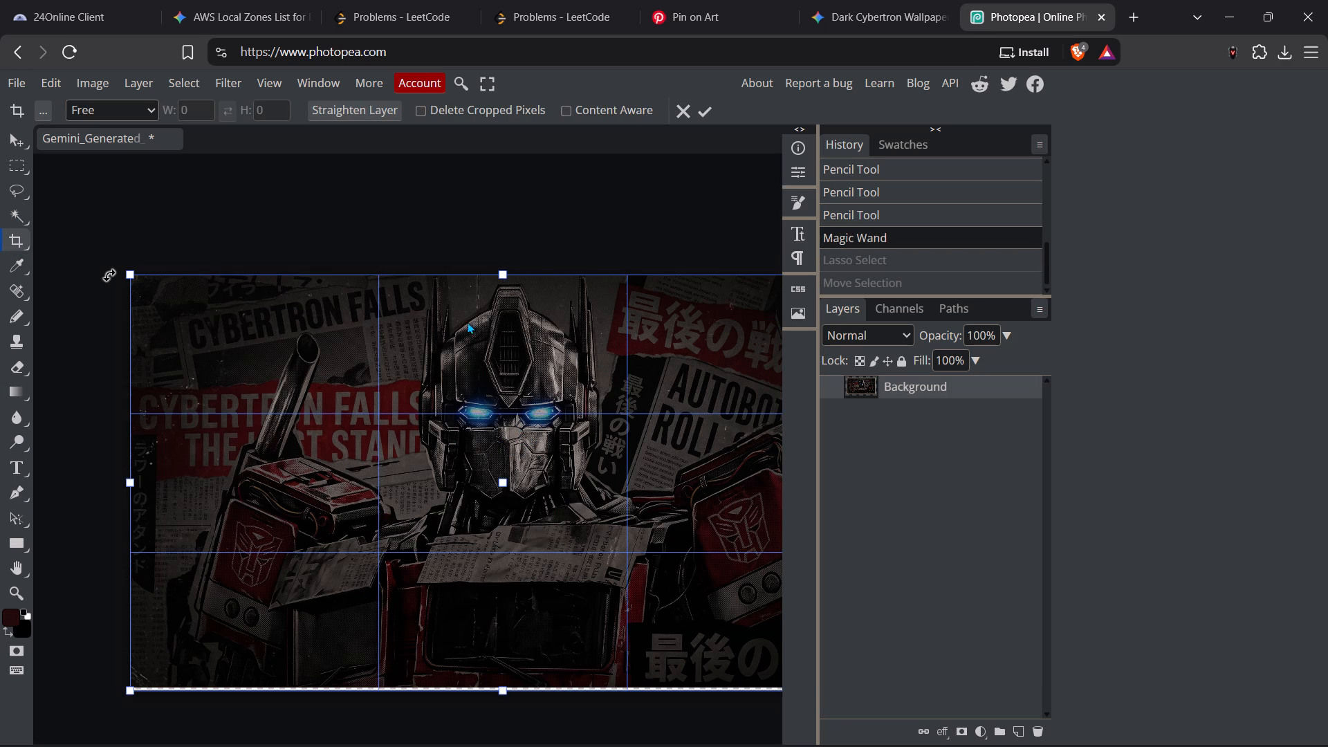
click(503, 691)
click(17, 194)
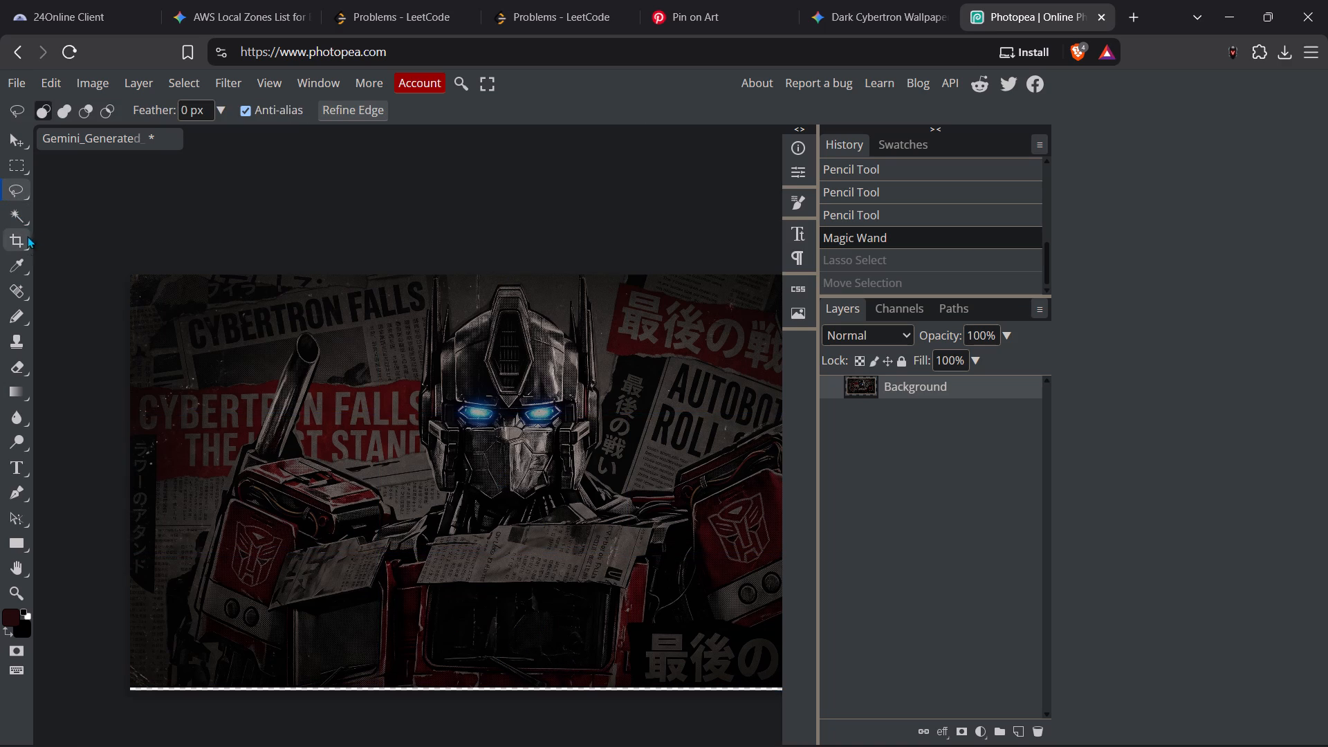
Paint a size 15 Spot Healing Brush stroke along the upper end of the robot's cannon barrel.
click(28, 296)
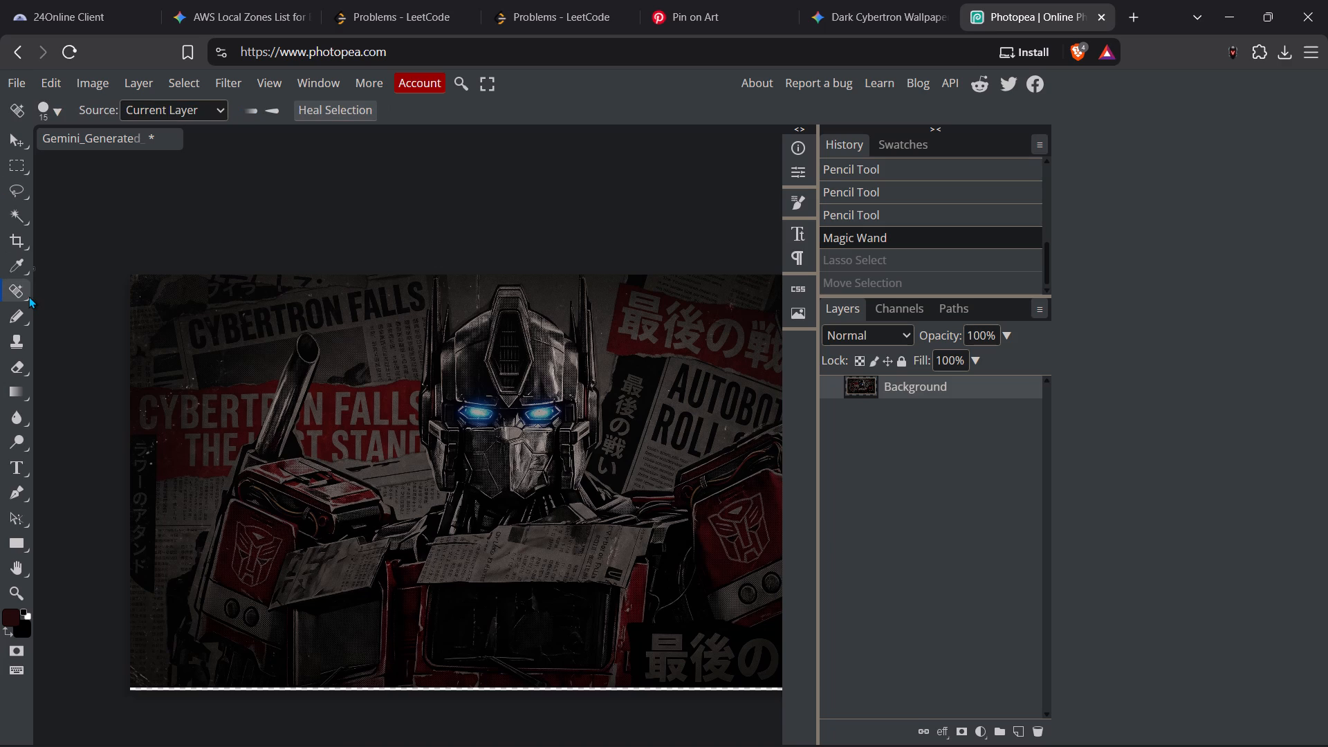
drag(306, 360, 277, 394)
drag(277, 394, 306, 349)
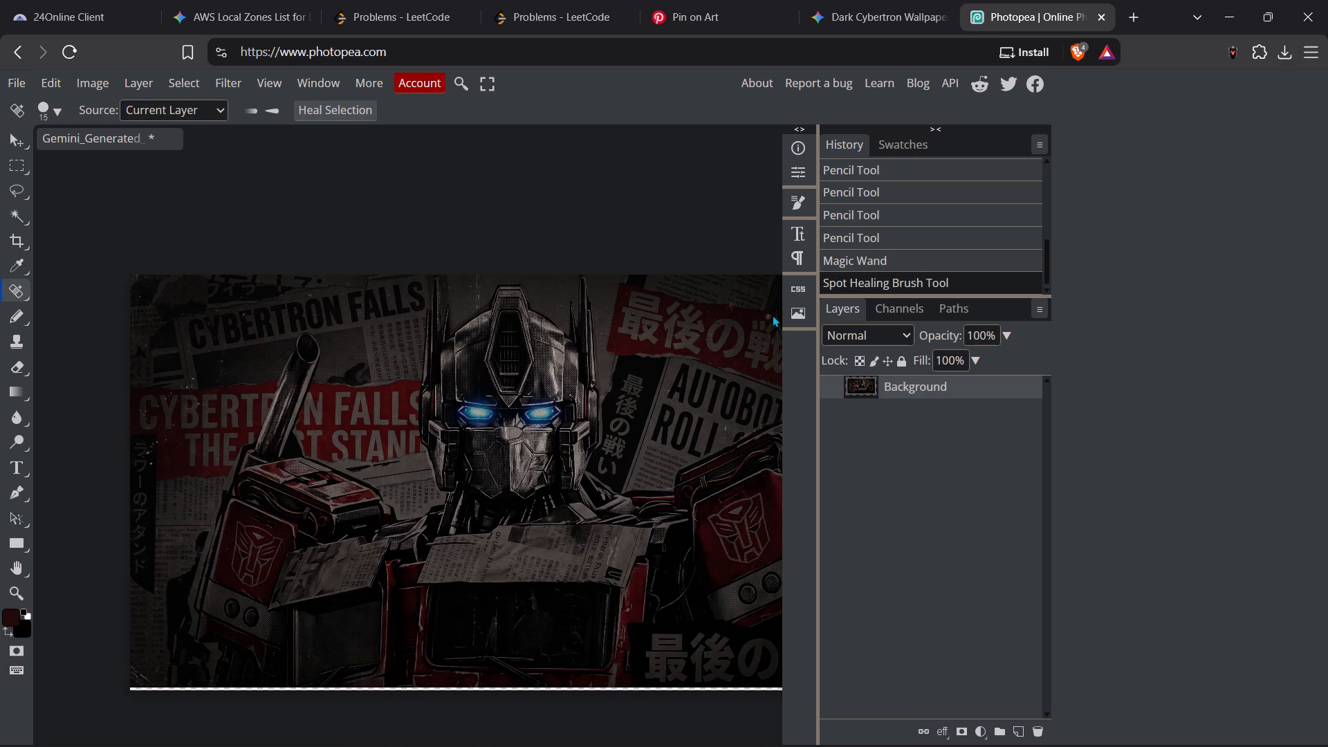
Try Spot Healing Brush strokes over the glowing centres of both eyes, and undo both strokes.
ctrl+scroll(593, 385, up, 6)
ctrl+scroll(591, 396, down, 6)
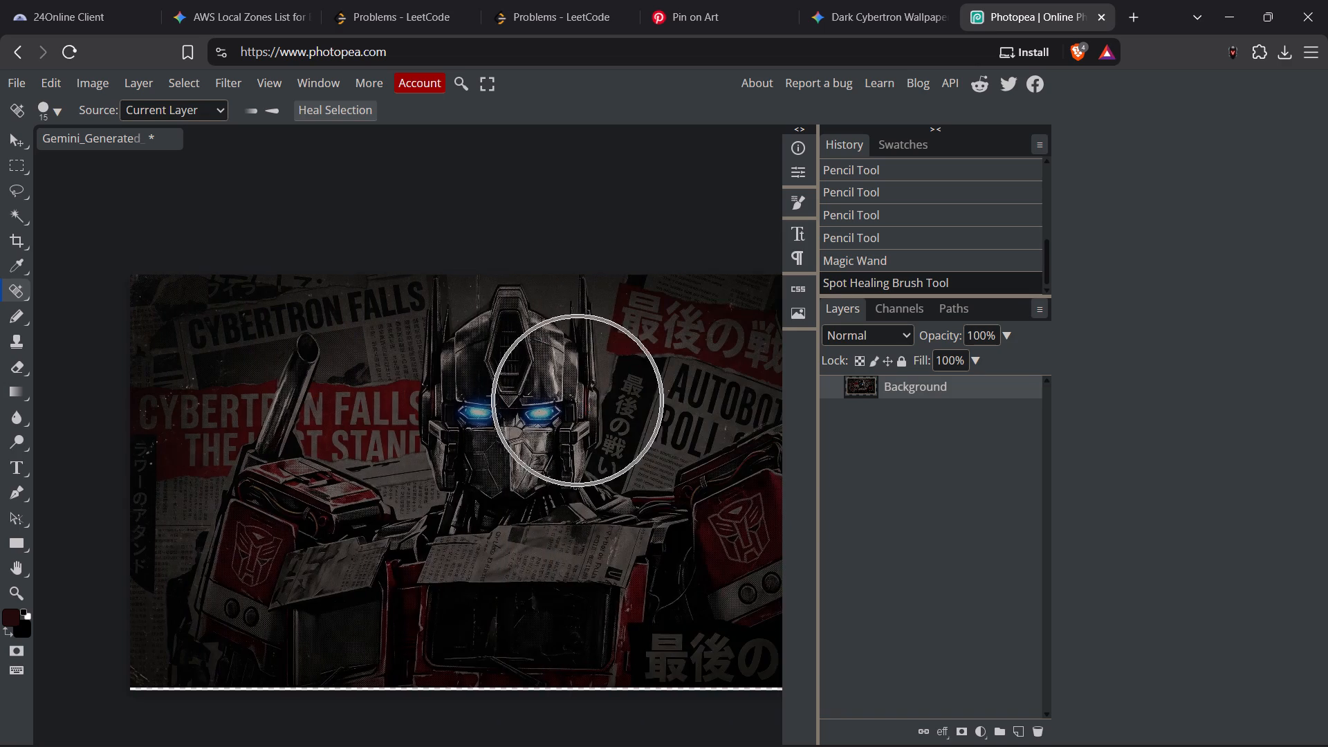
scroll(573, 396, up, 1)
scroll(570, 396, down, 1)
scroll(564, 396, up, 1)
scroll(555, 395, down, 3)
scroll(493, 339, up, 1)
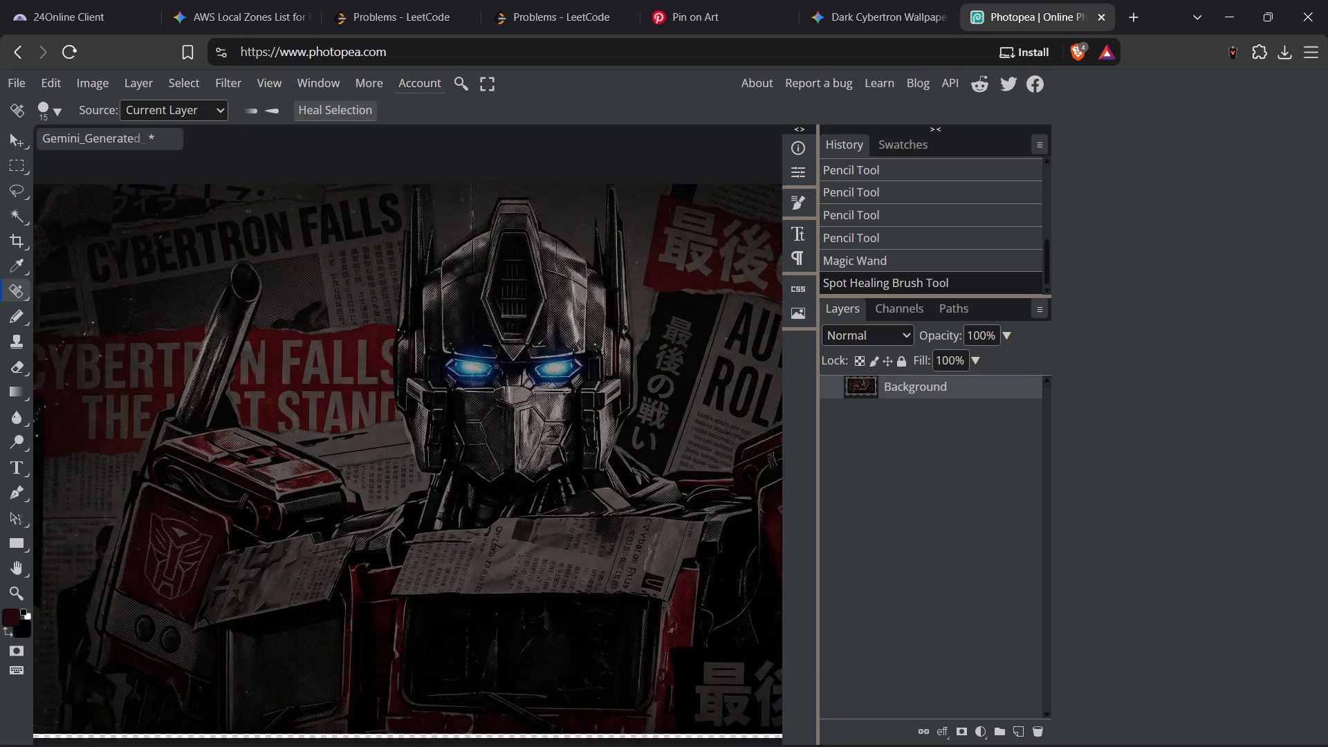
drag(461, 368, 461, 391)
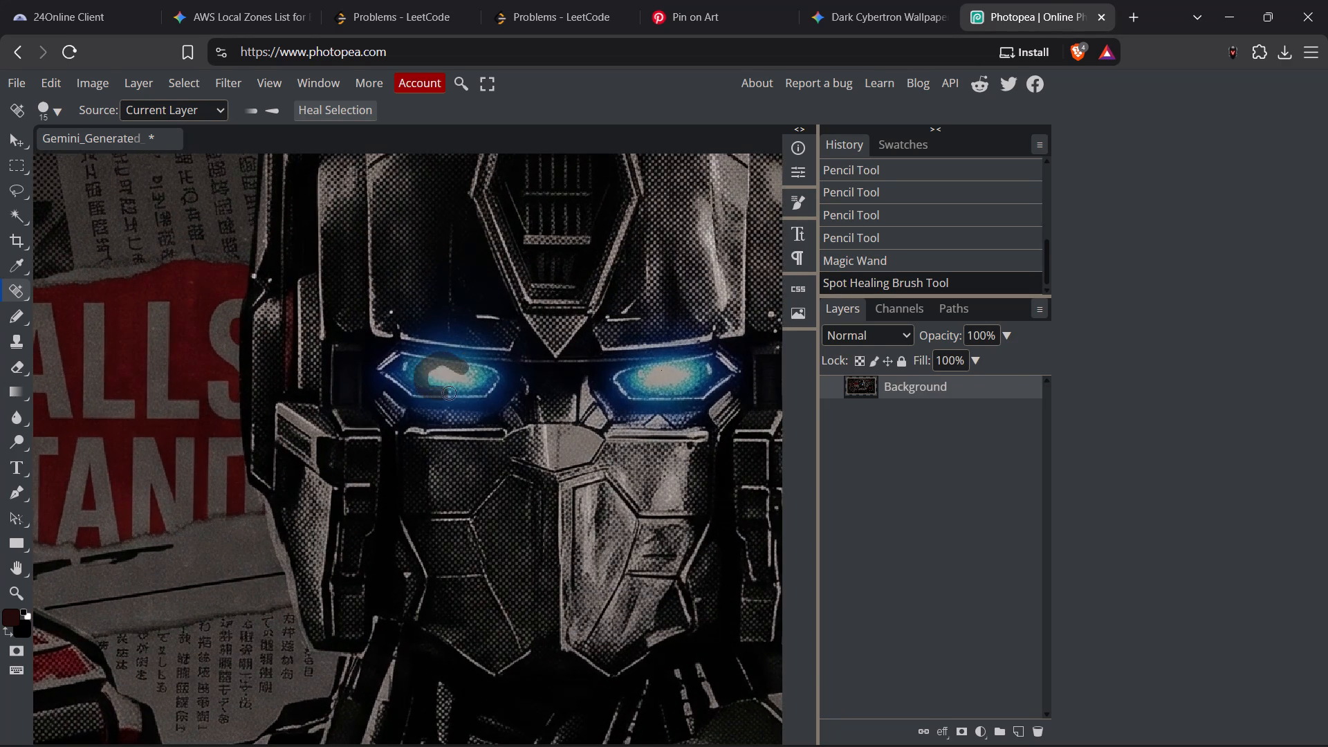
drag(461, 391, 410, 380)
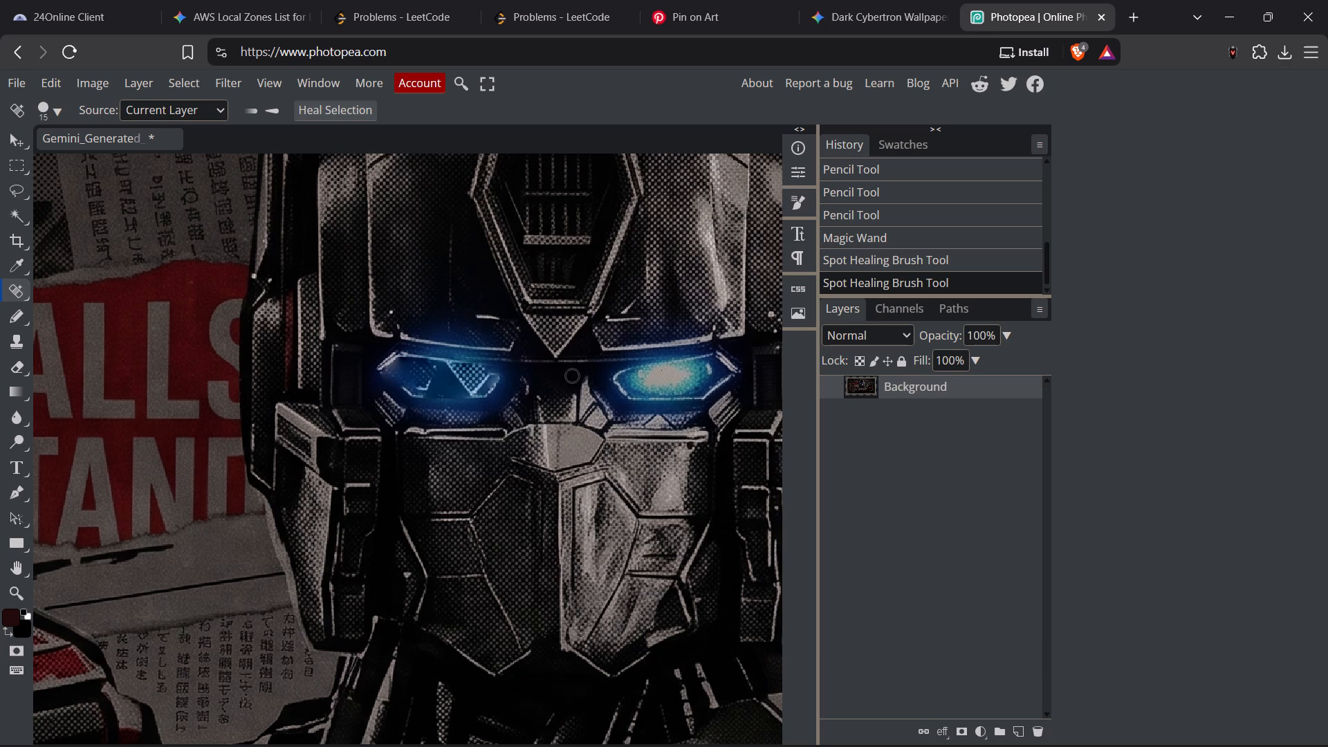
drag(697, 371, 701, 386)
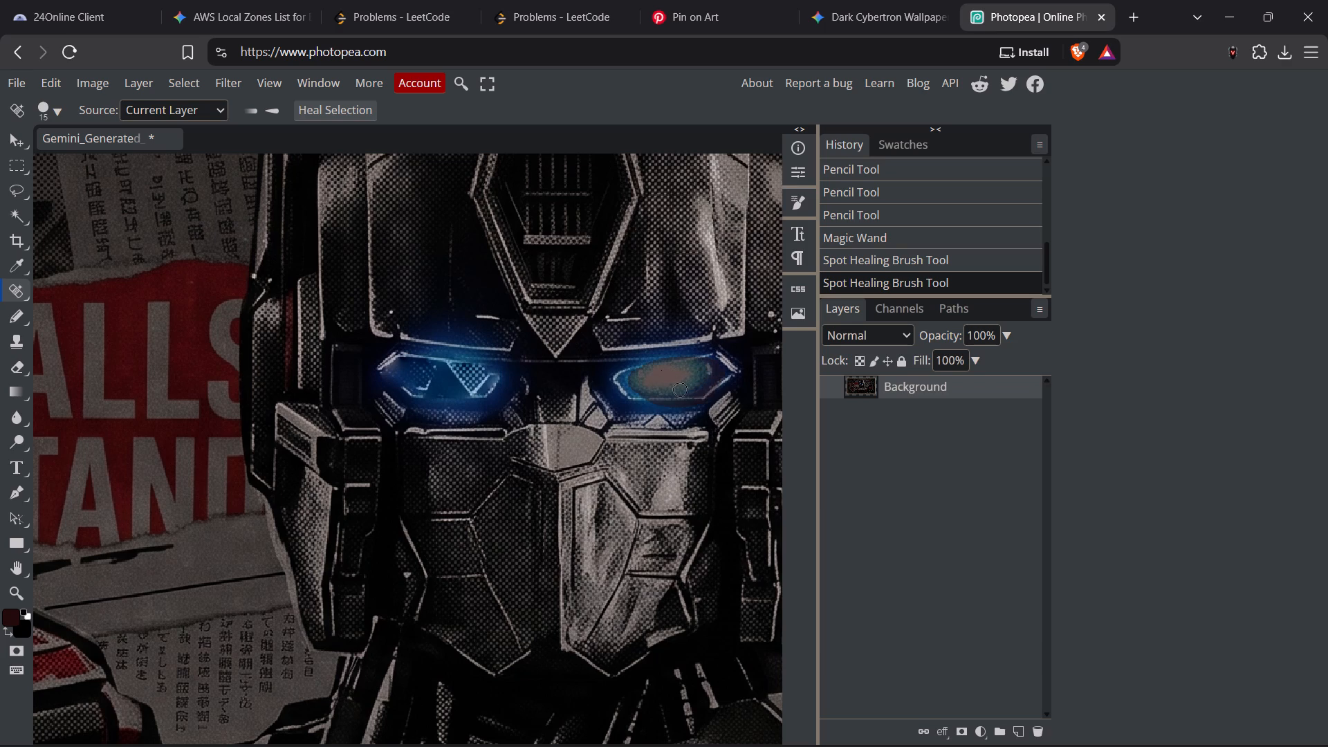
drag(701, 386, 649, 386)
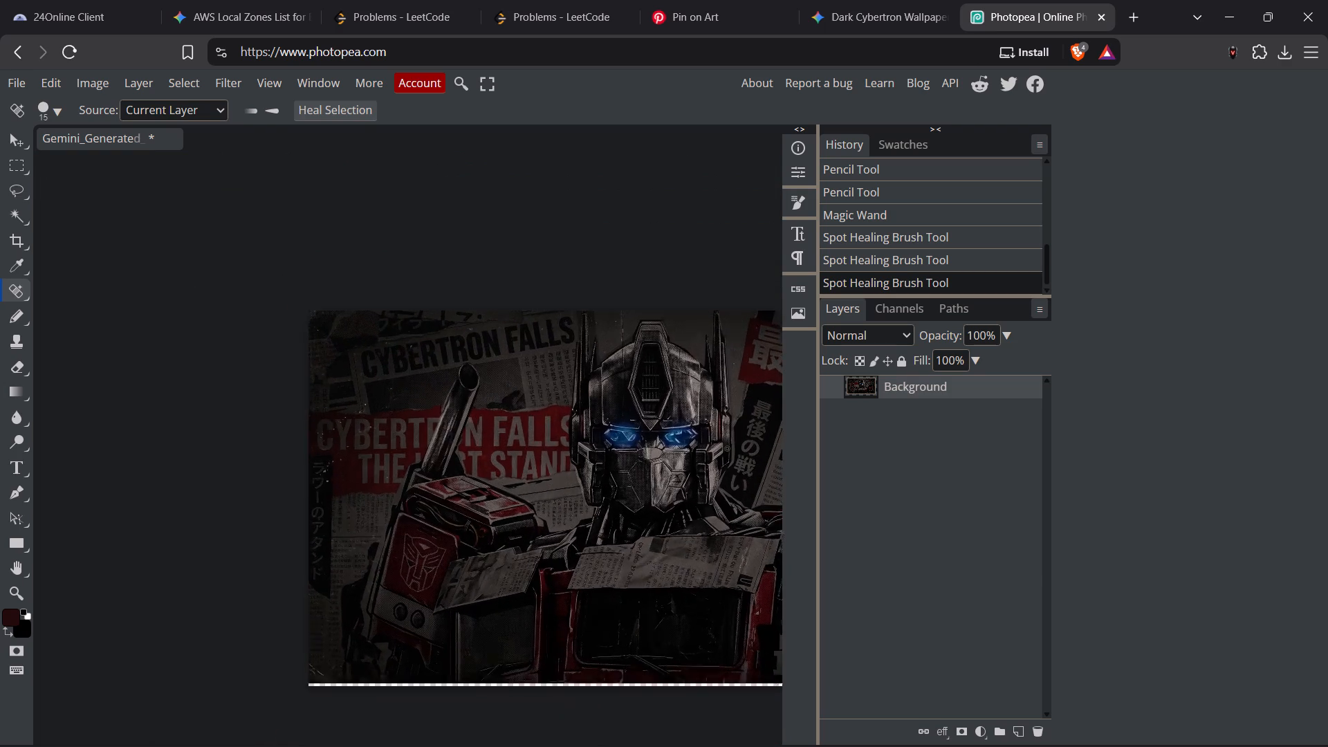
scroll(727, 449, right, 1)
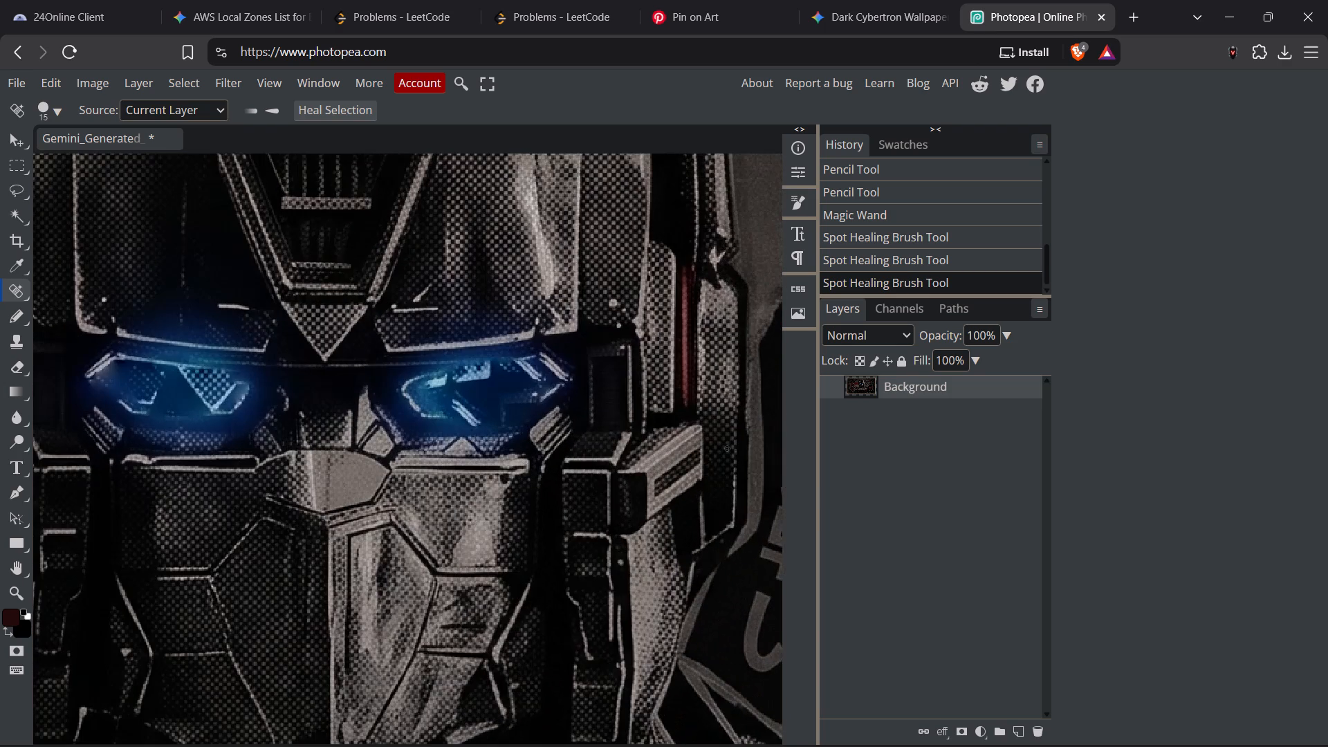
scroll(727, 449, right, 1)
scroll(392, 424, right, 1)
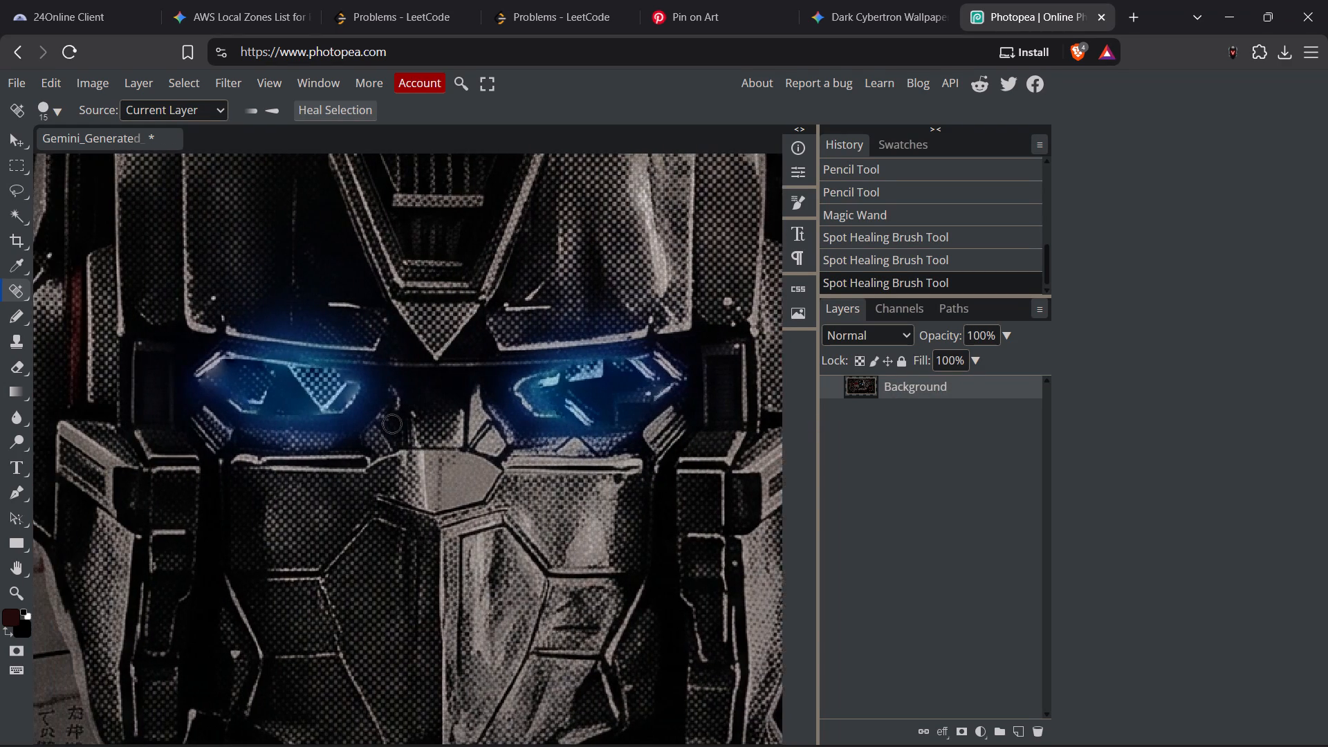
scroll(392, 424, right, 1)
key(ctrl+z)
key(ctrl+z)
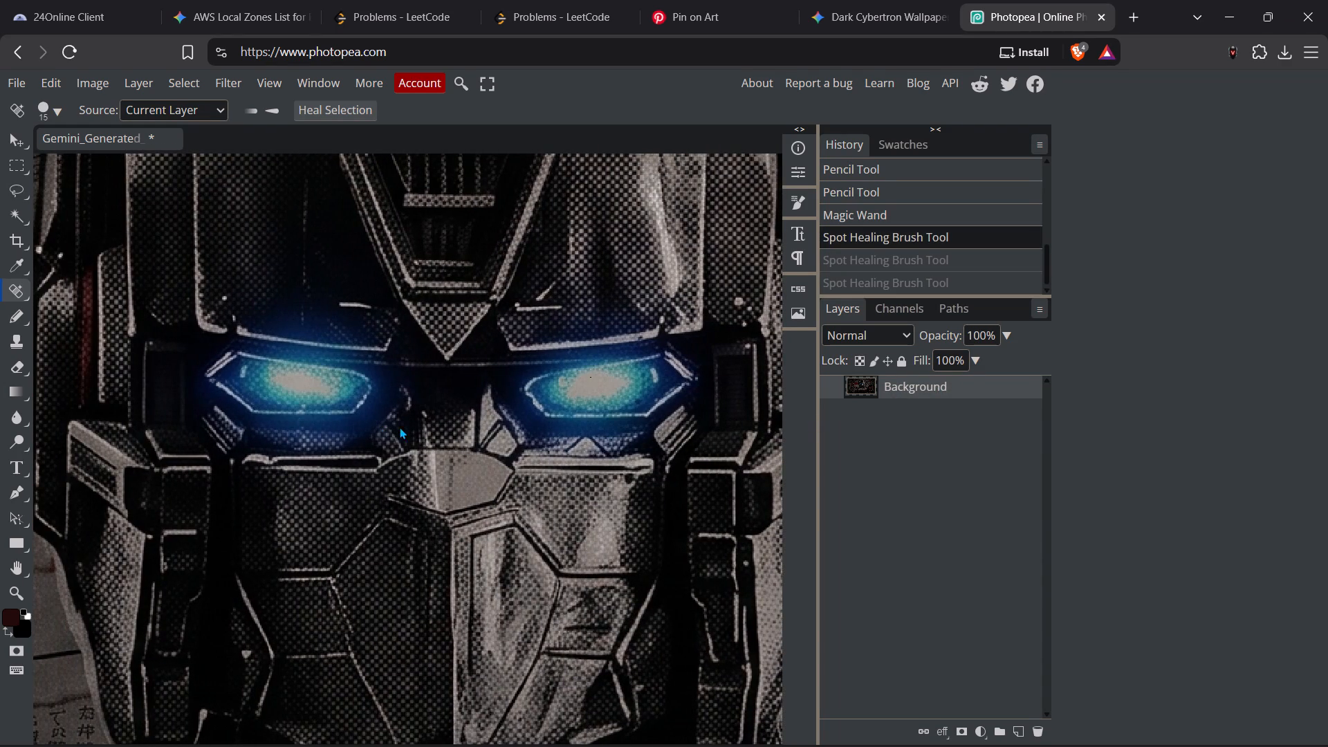
Paint Spot Healing Brush strokes across the upper glow of both eyes, going over the eye farther from the cannon repeatedly.
drag(243, 363, 333, 377)
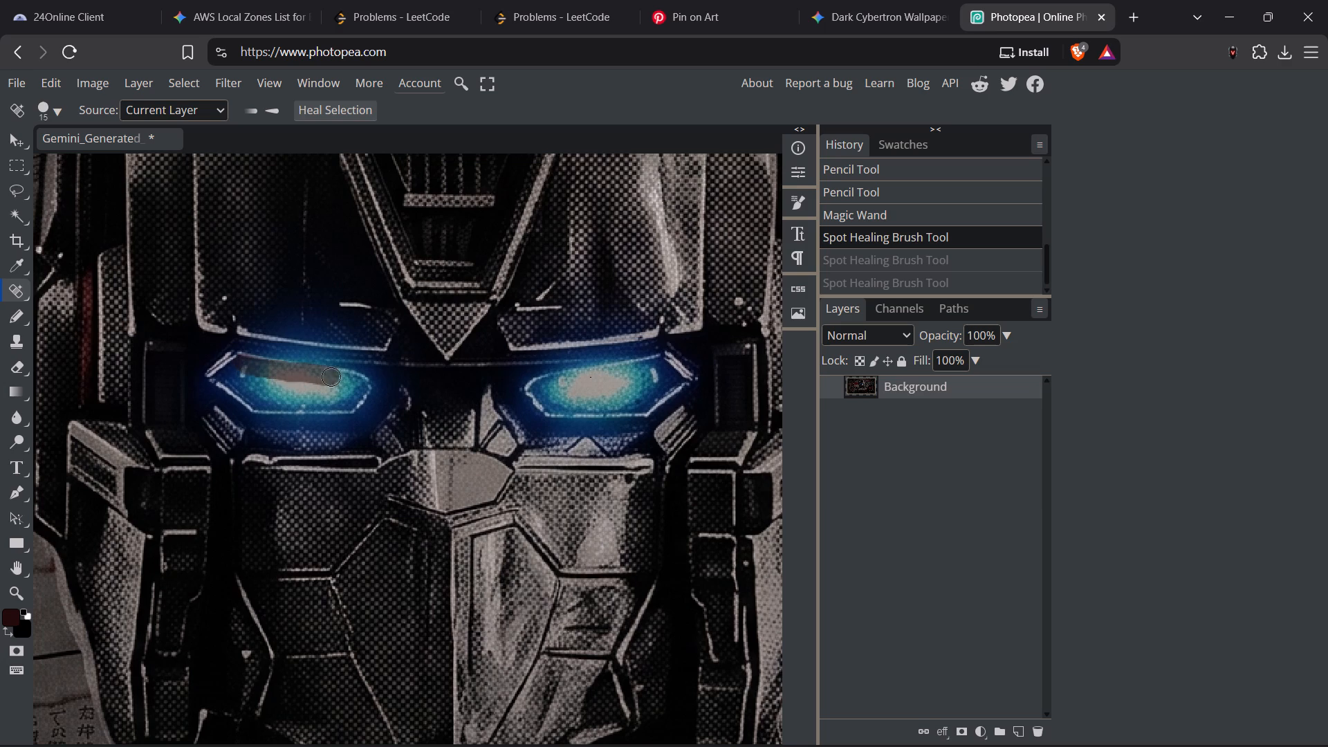
drag(333, 377, 359, 382)
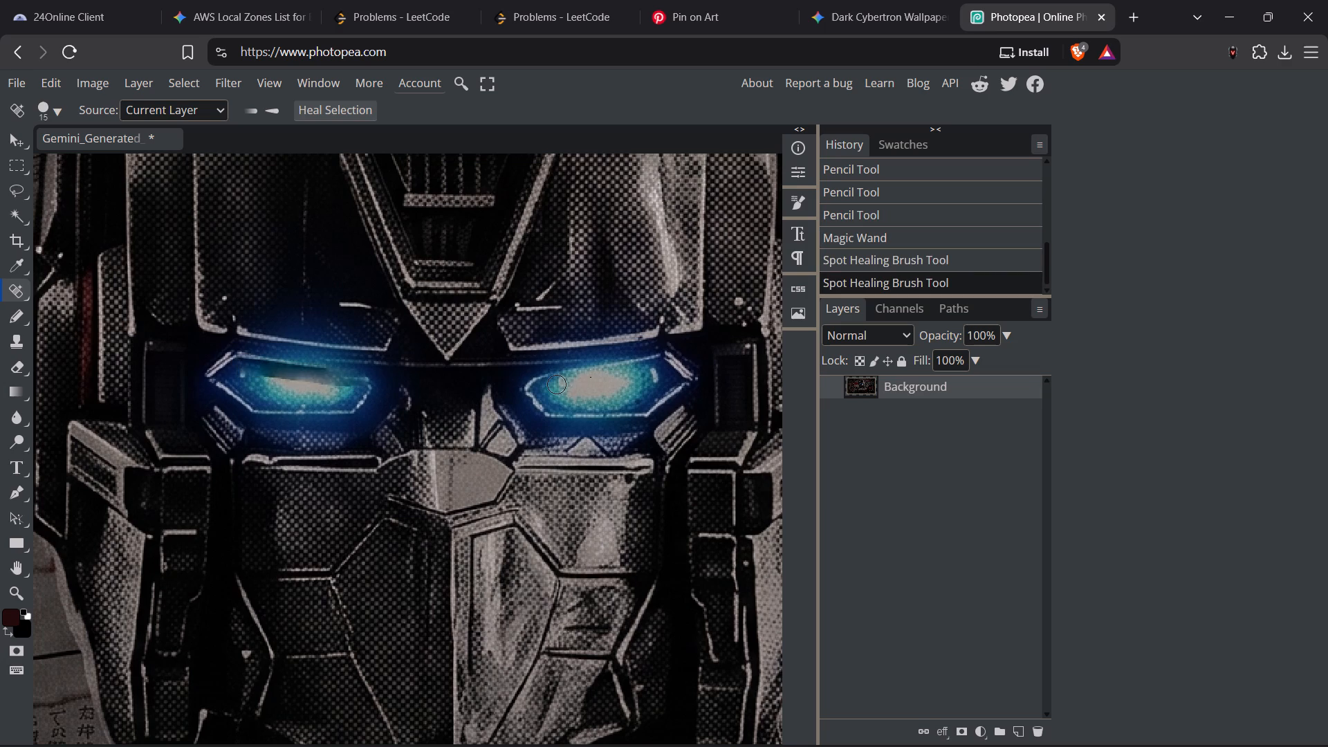
drag(543, 382, 673, 365)
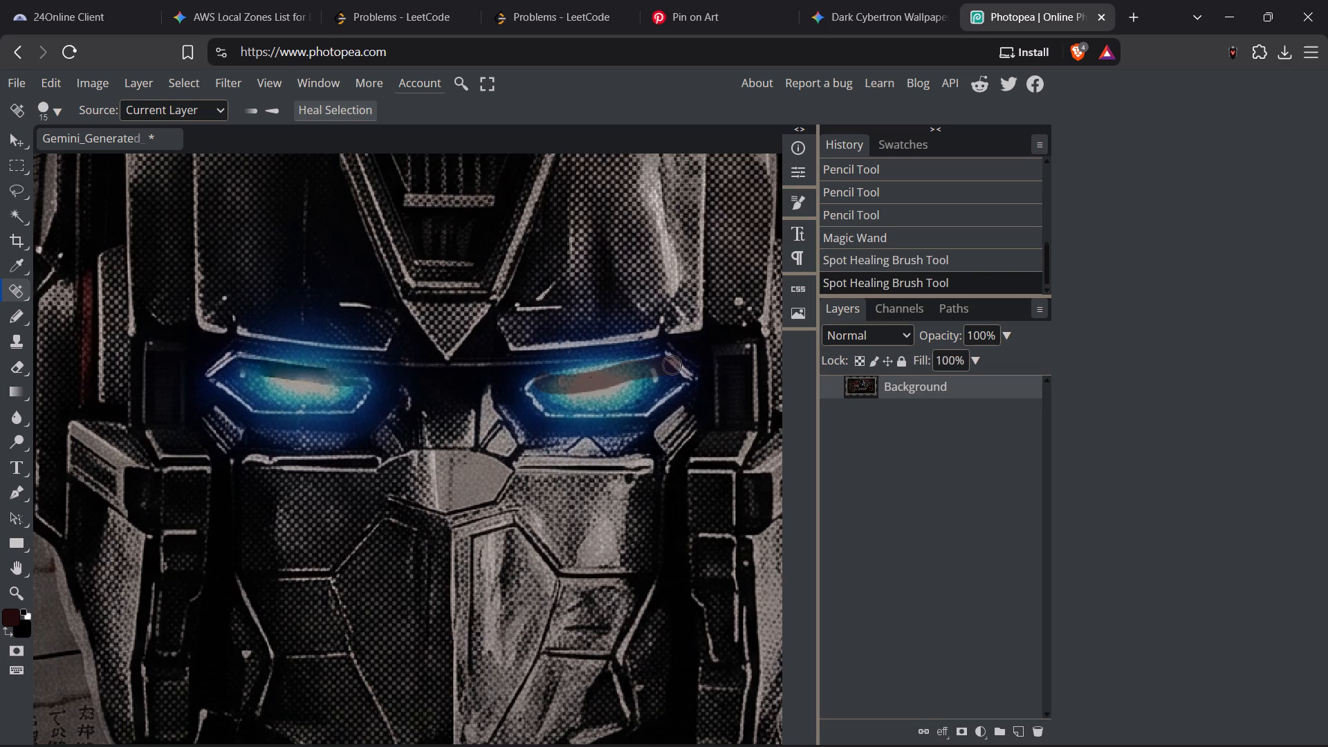
drag(544, 383, 667, 362)
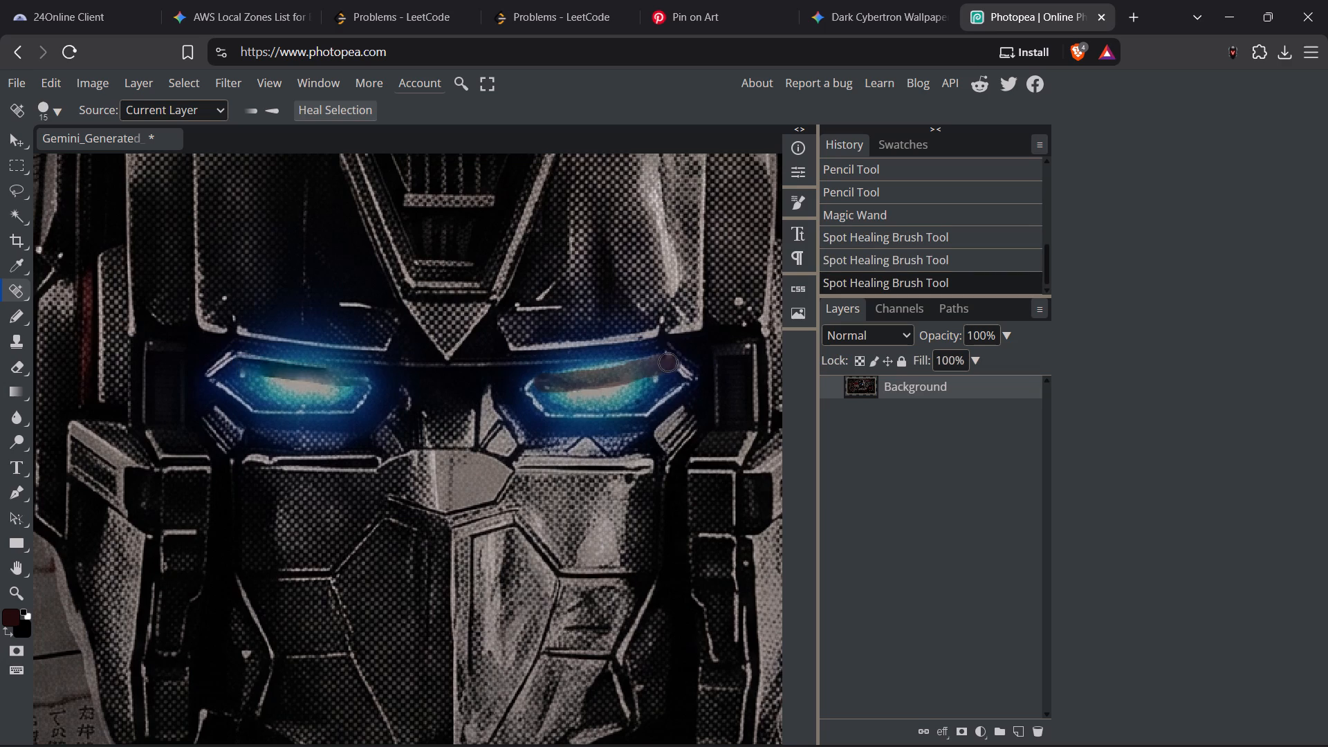
drag(546, 382, 666, 363)
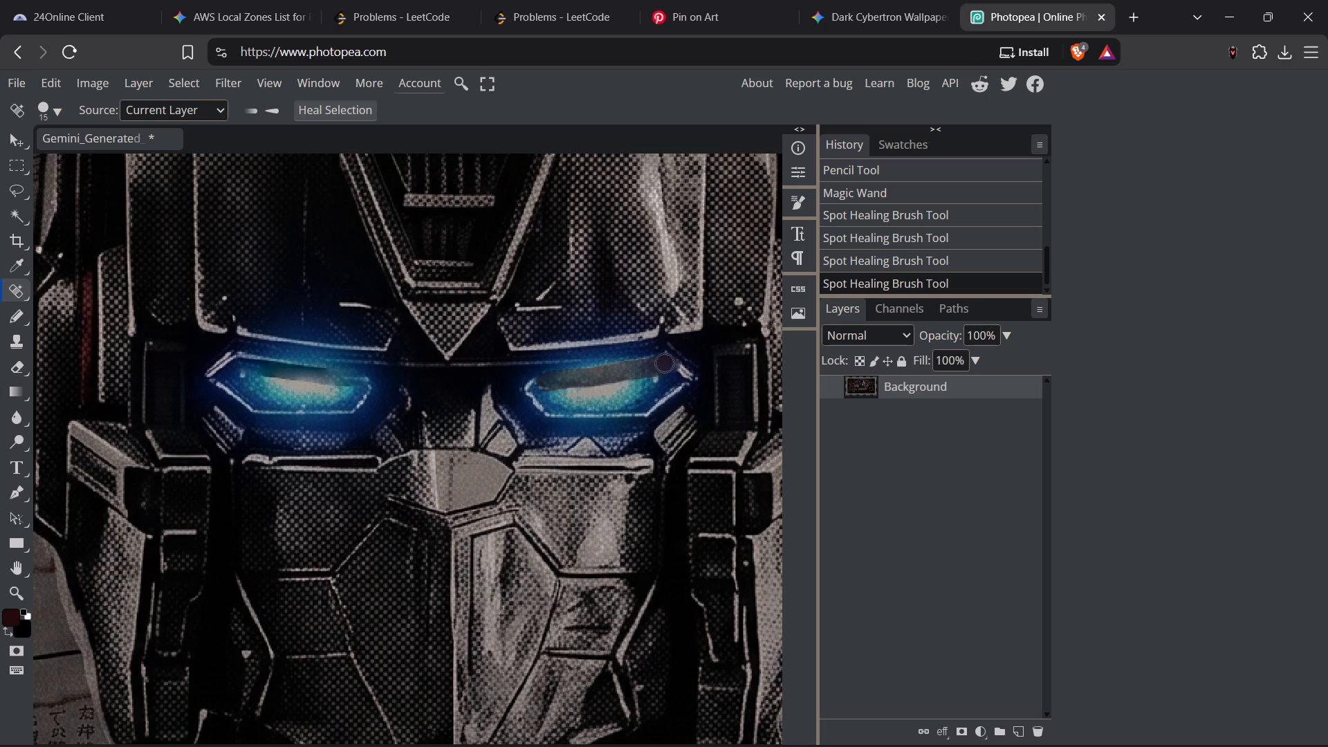
drag(666, 363, 667, 363)
Cover the whole glowing interior of the eye farther from the cannon with one continuous Spot Healing Brush stroke.
drag(565, 396, 599, 394)
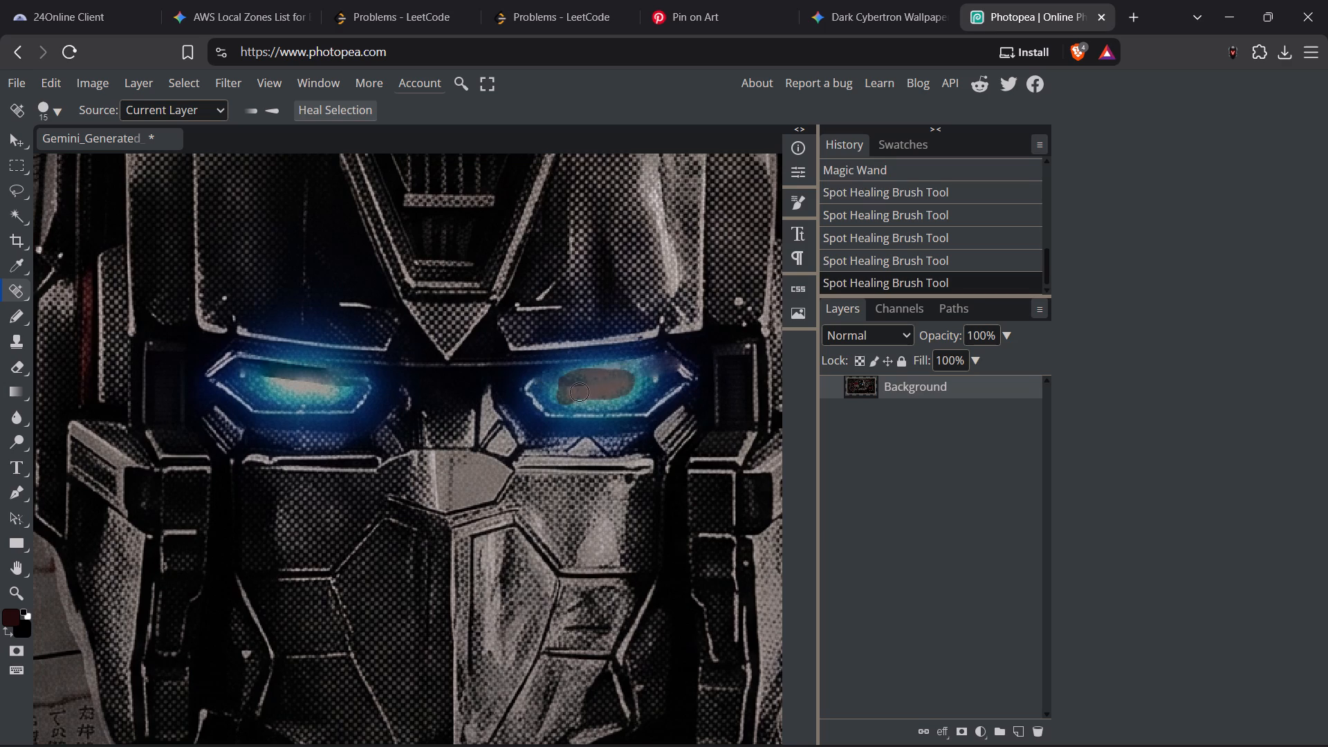
drag(599, 394, 624, 371)
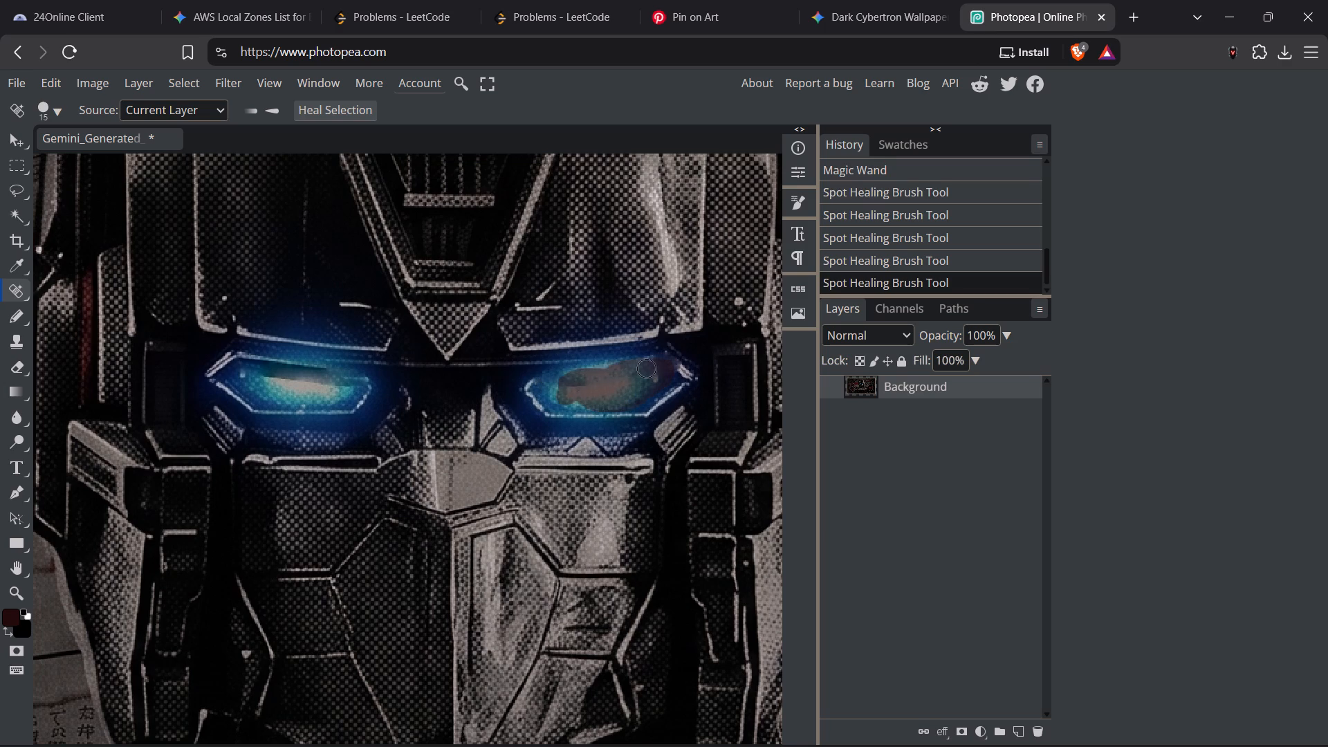
drag(624, 371, 605, 408)
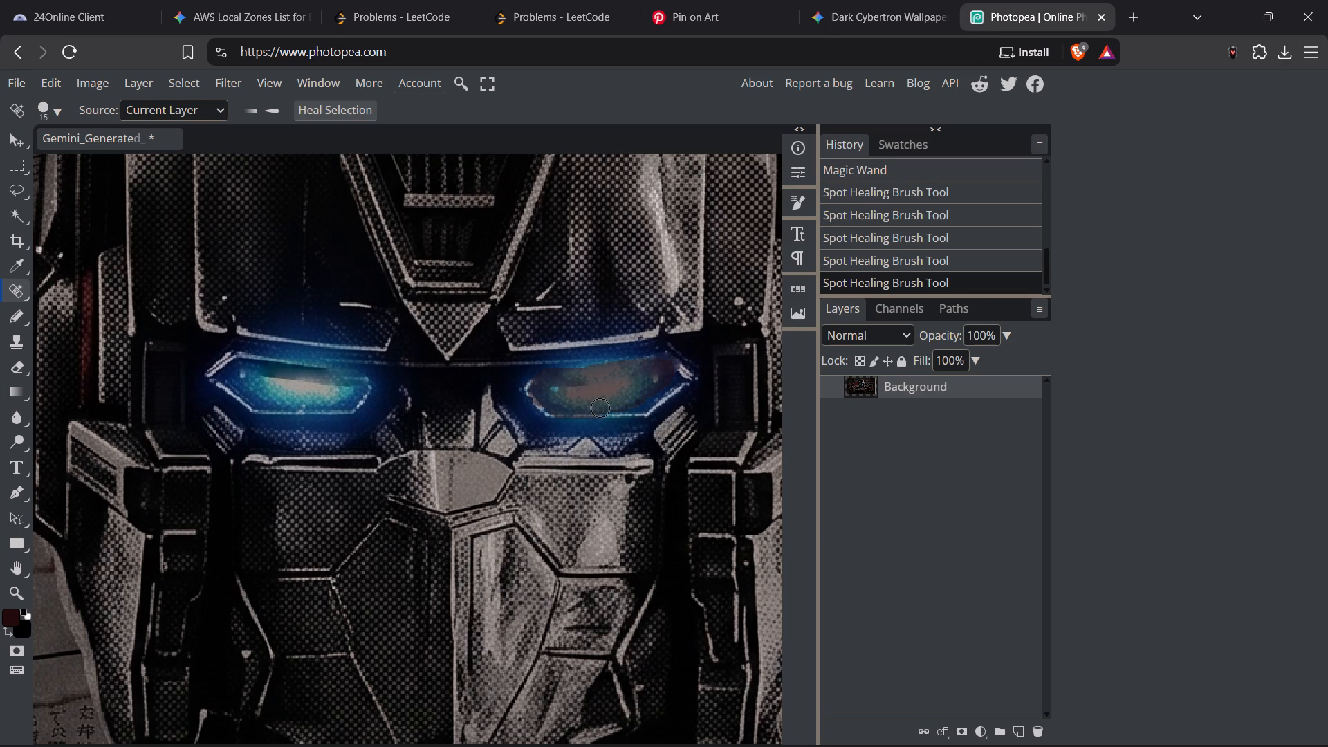
drag(605, 408, 607, 373)
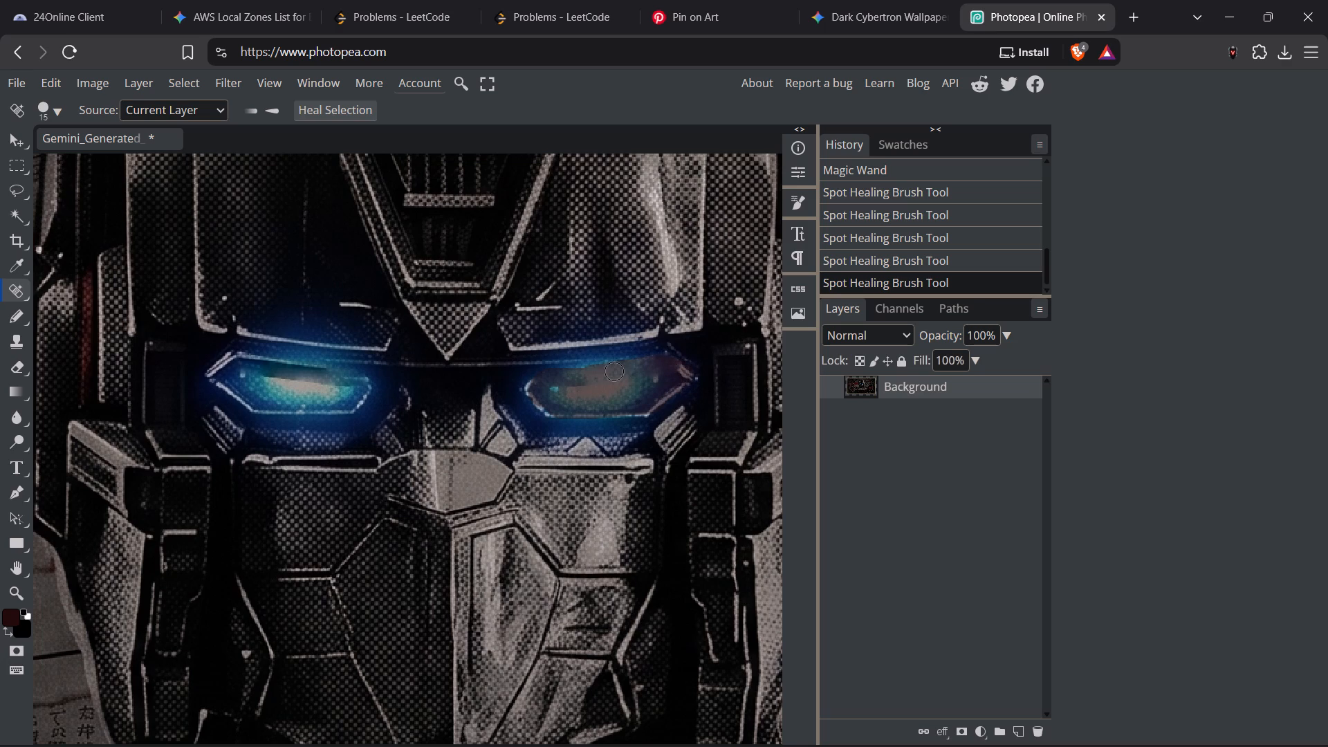
drag(607, 373, 553, 407)
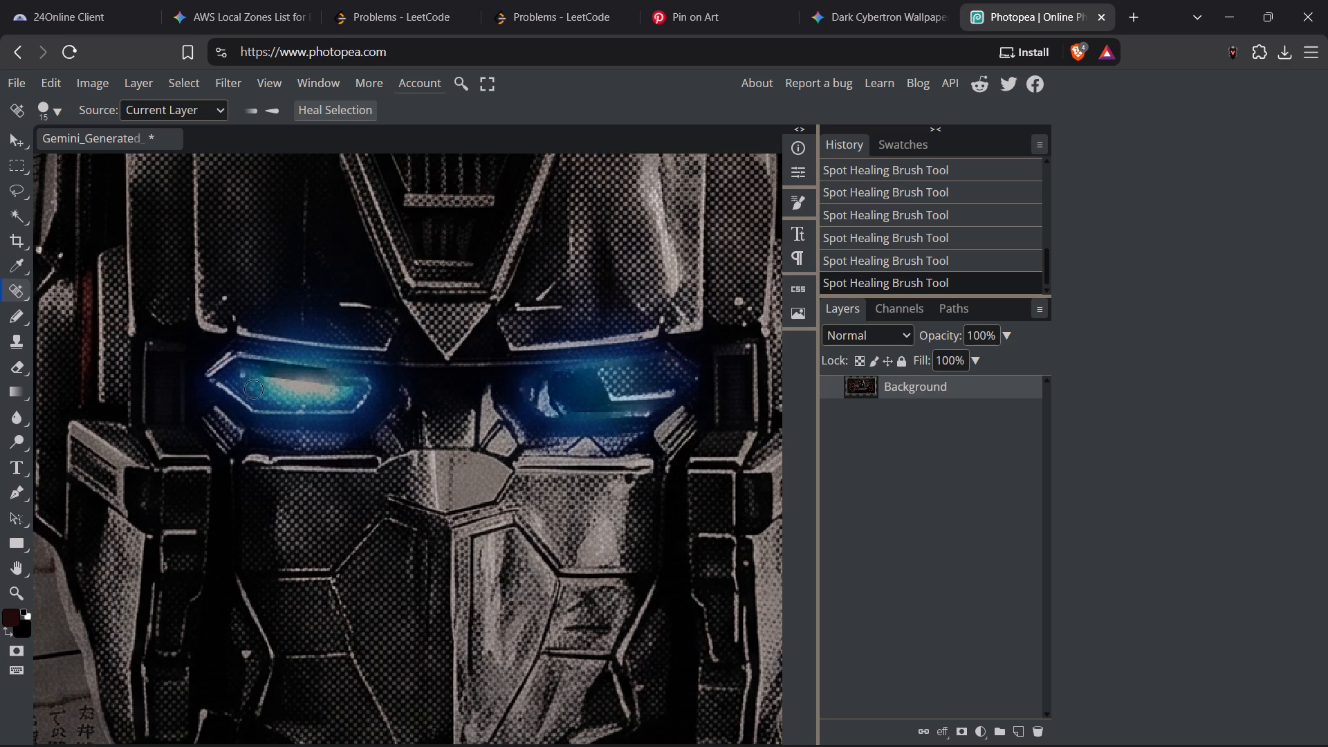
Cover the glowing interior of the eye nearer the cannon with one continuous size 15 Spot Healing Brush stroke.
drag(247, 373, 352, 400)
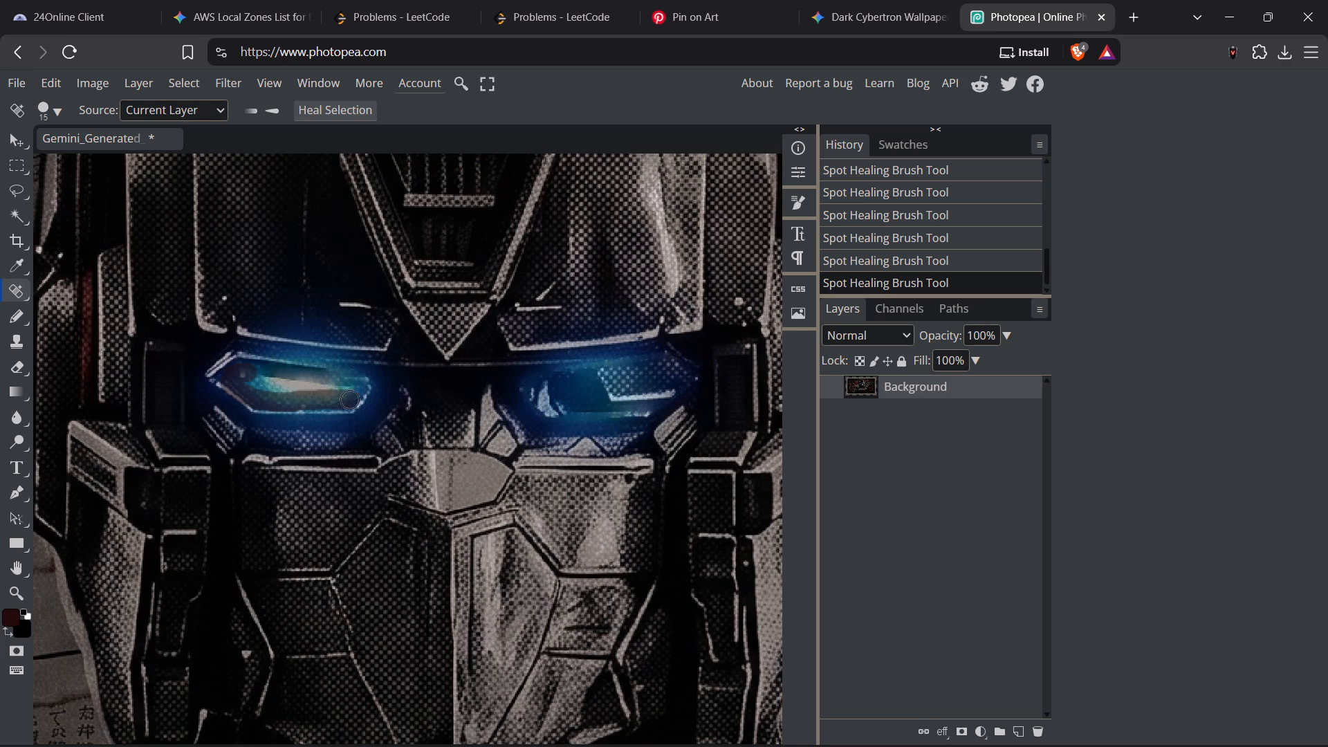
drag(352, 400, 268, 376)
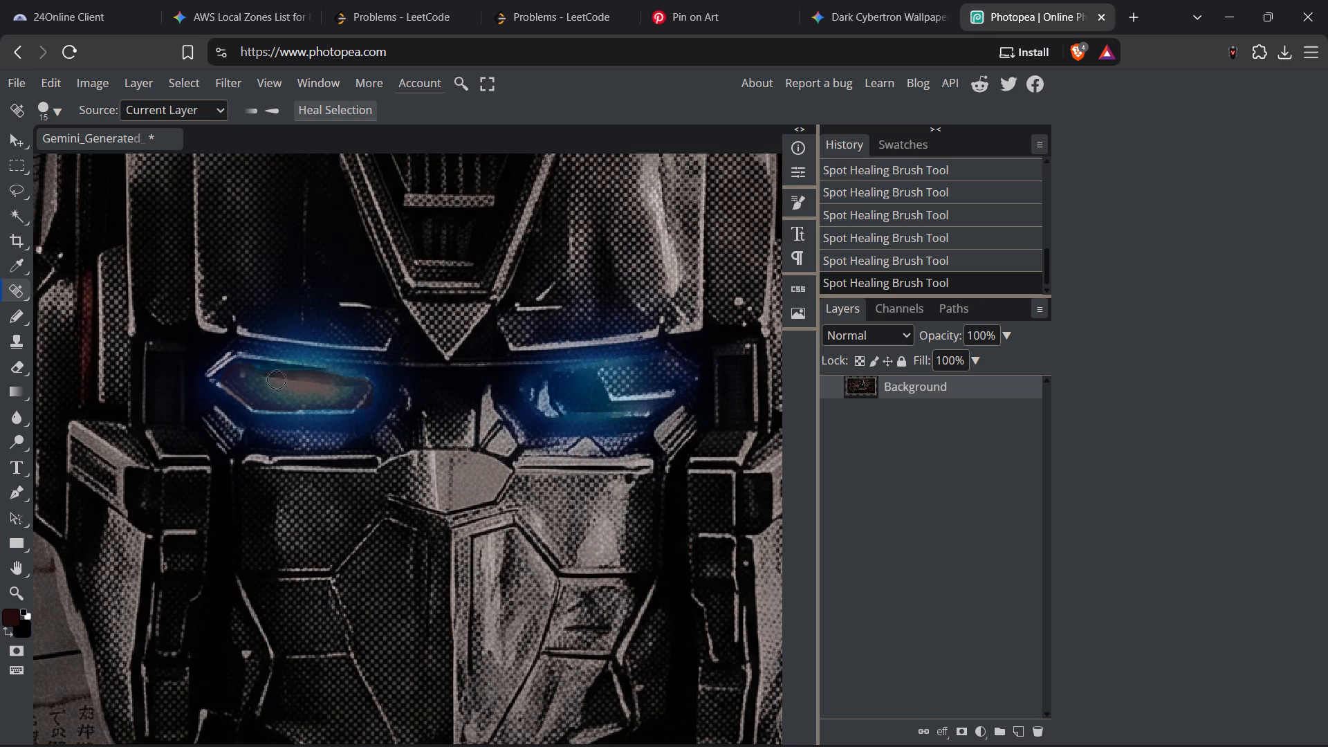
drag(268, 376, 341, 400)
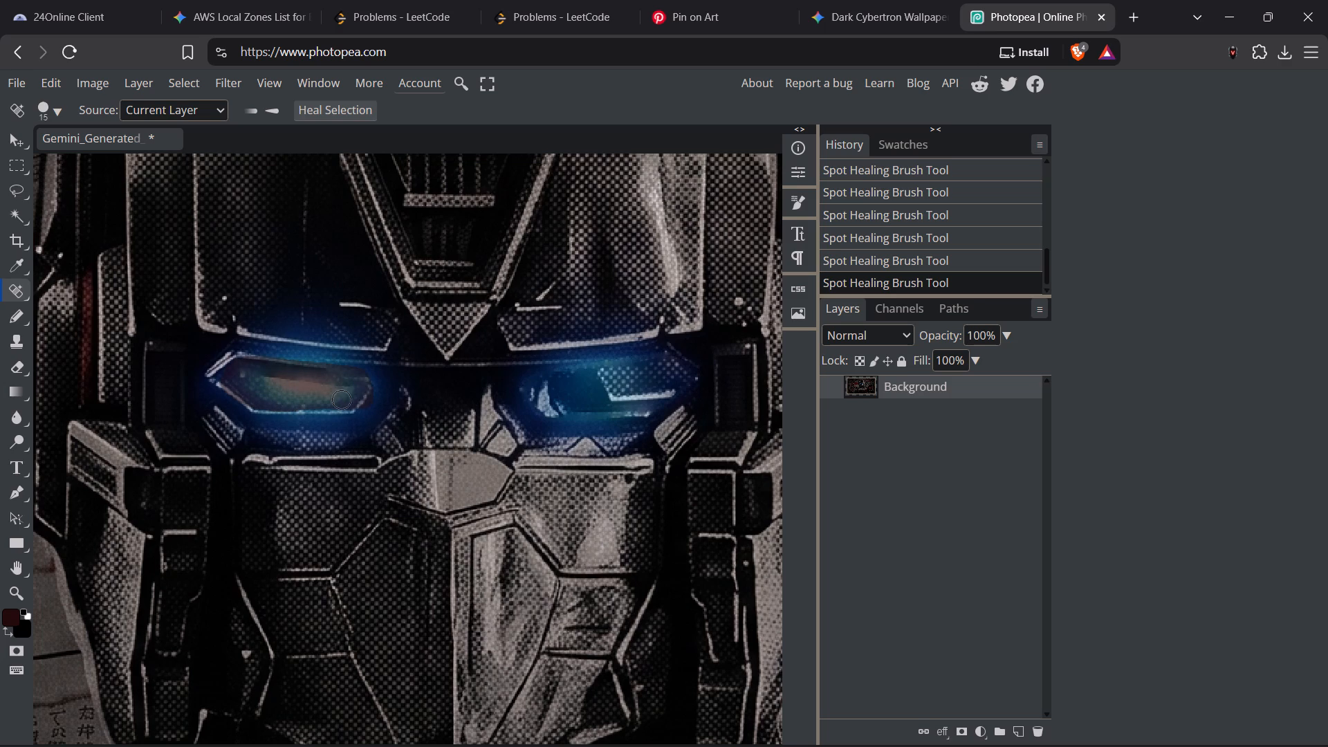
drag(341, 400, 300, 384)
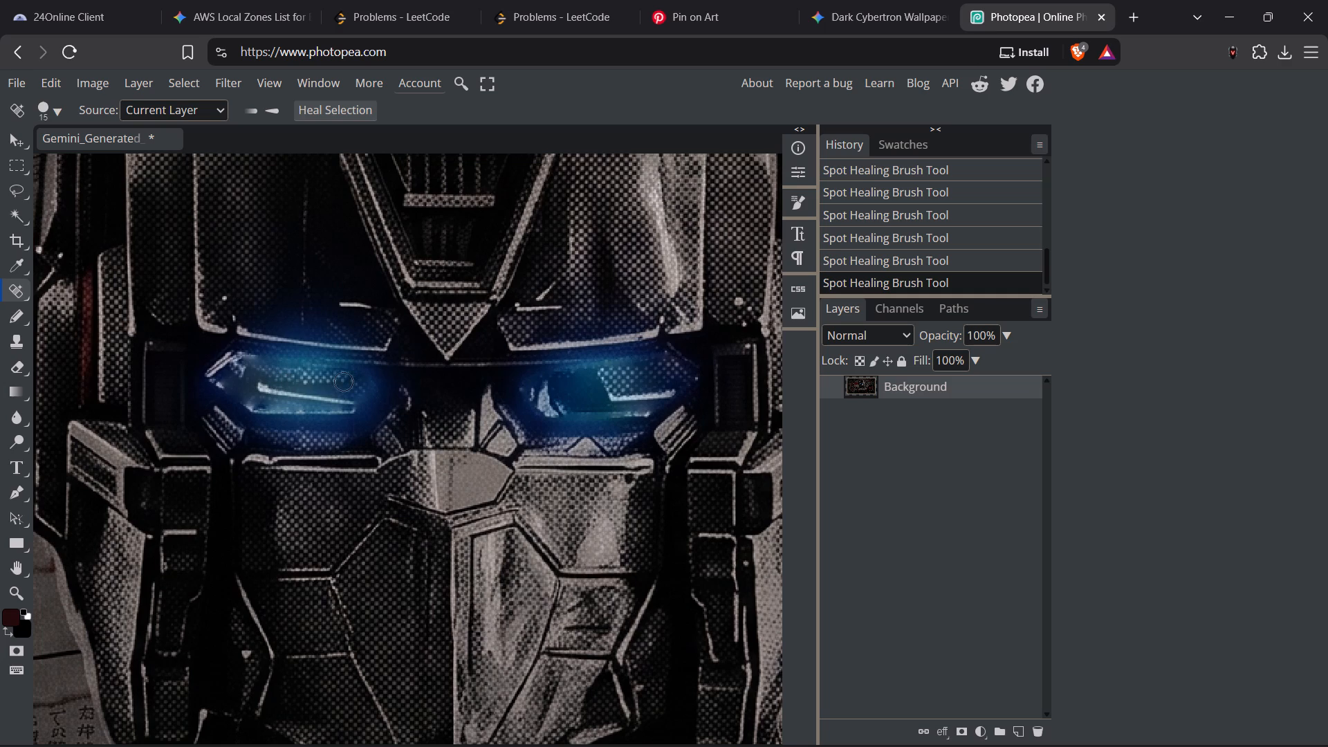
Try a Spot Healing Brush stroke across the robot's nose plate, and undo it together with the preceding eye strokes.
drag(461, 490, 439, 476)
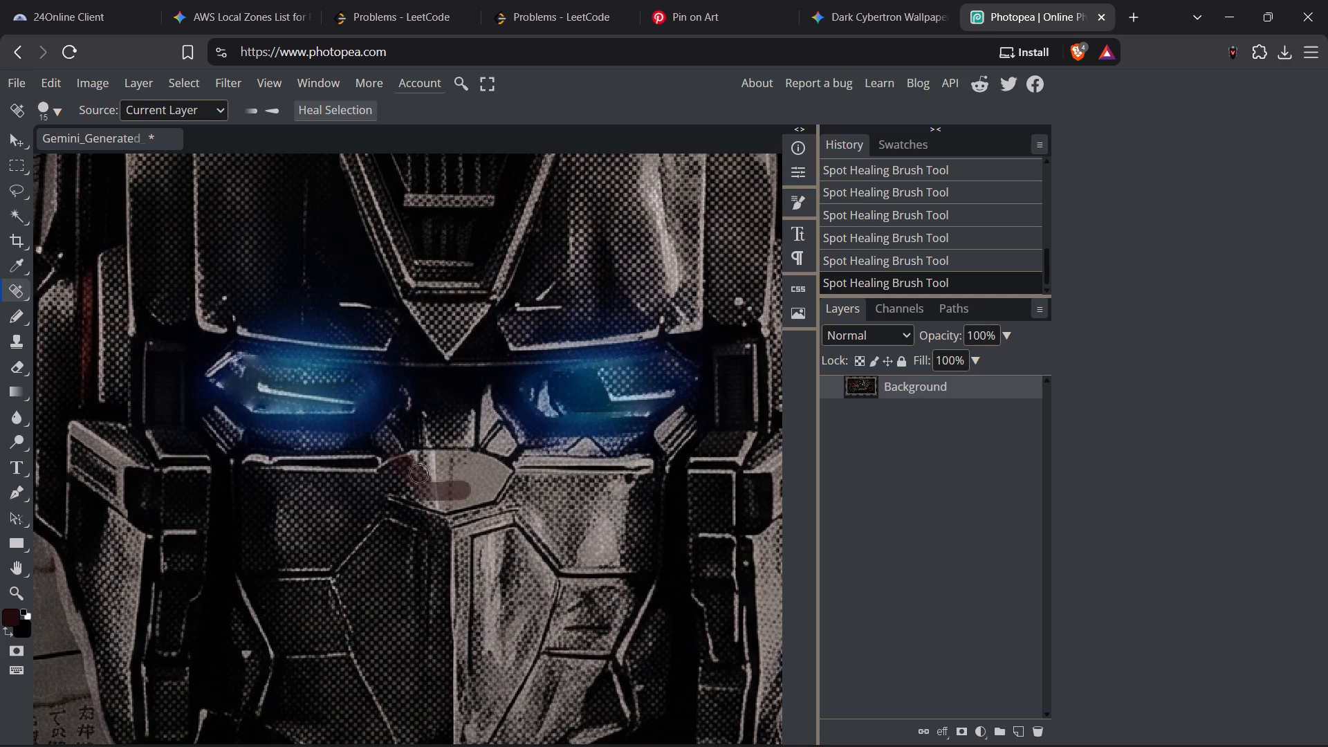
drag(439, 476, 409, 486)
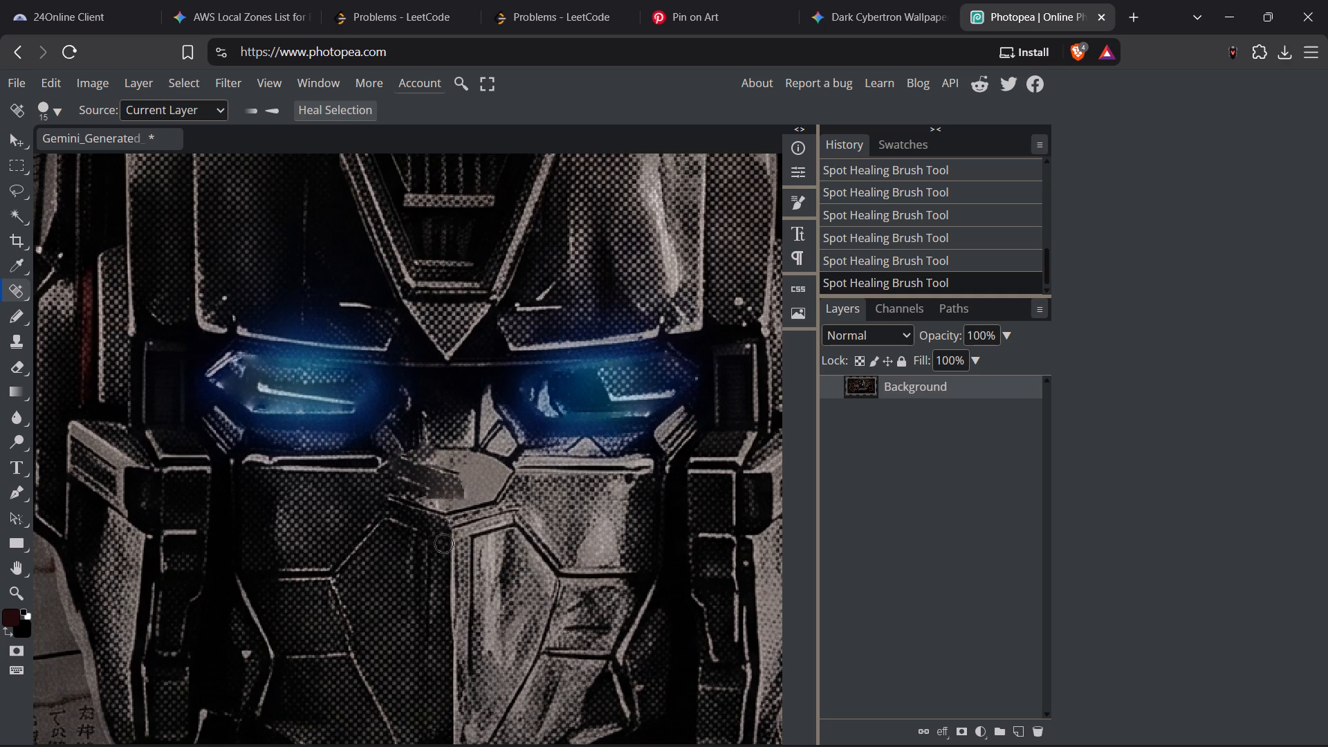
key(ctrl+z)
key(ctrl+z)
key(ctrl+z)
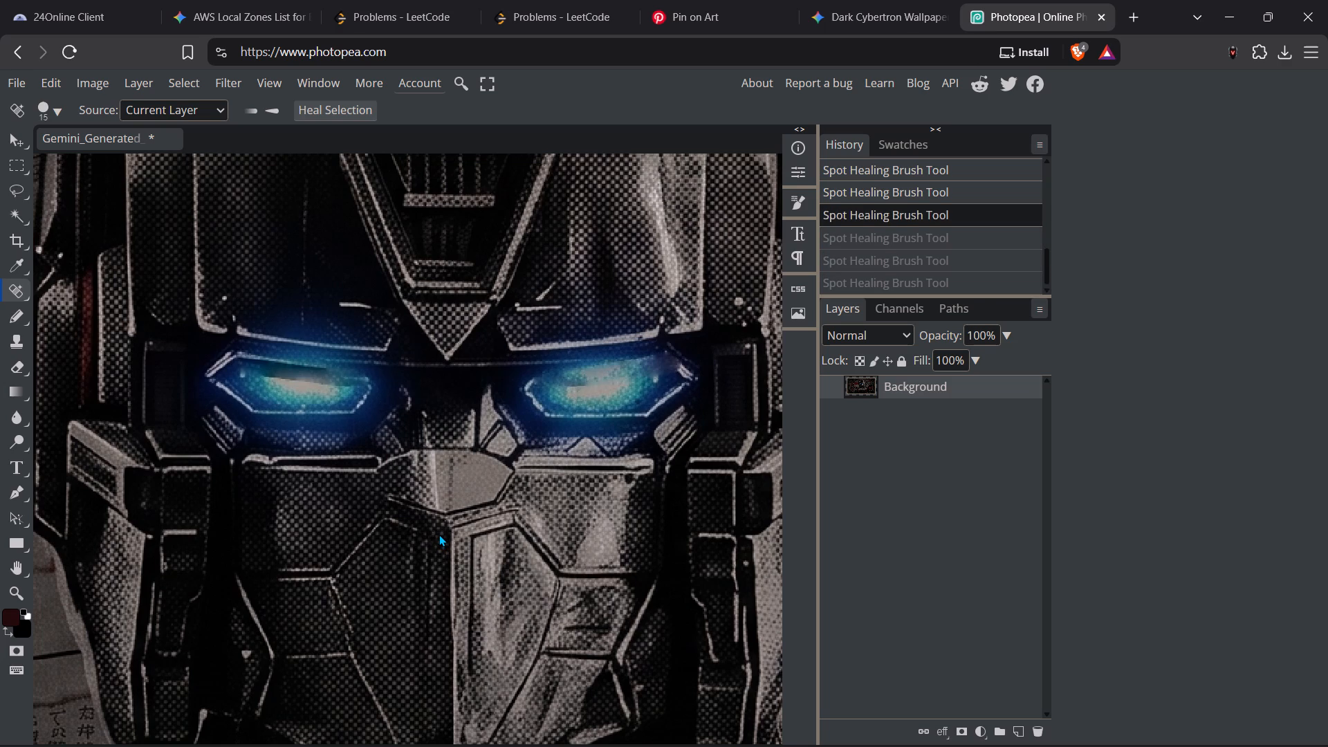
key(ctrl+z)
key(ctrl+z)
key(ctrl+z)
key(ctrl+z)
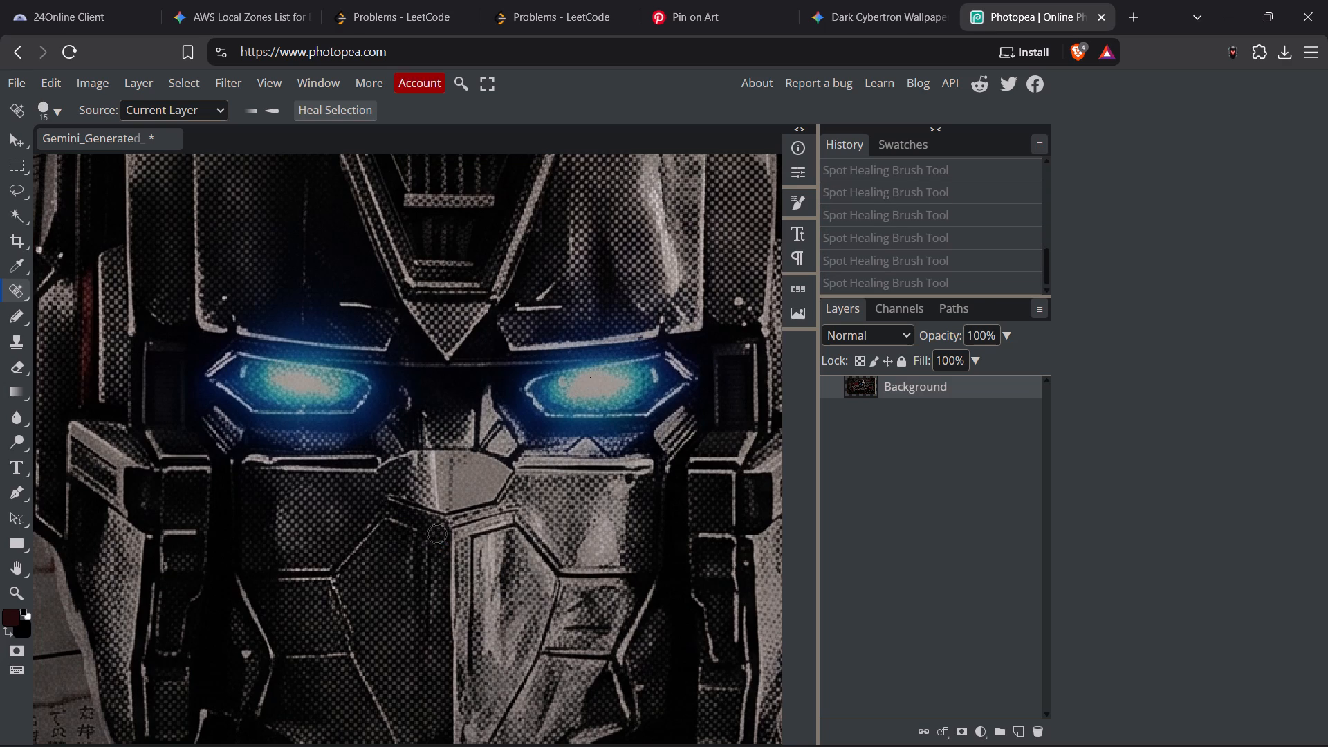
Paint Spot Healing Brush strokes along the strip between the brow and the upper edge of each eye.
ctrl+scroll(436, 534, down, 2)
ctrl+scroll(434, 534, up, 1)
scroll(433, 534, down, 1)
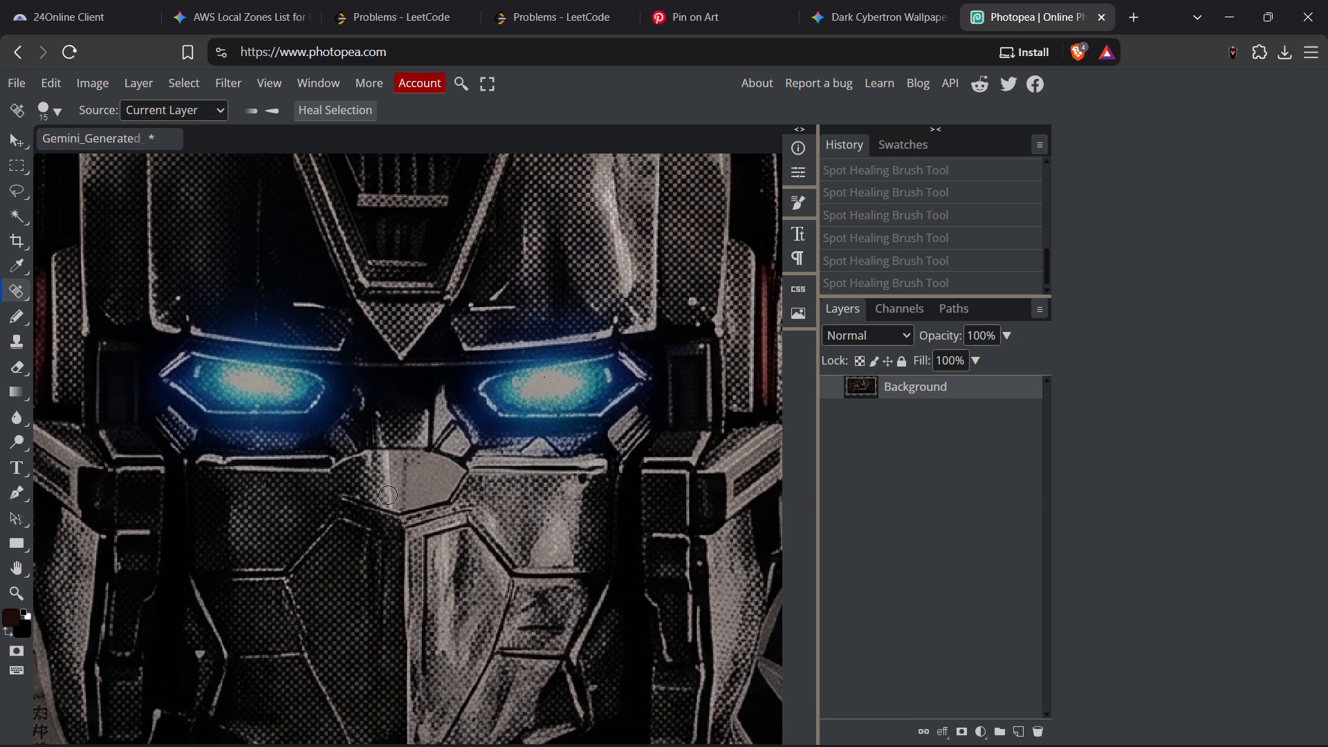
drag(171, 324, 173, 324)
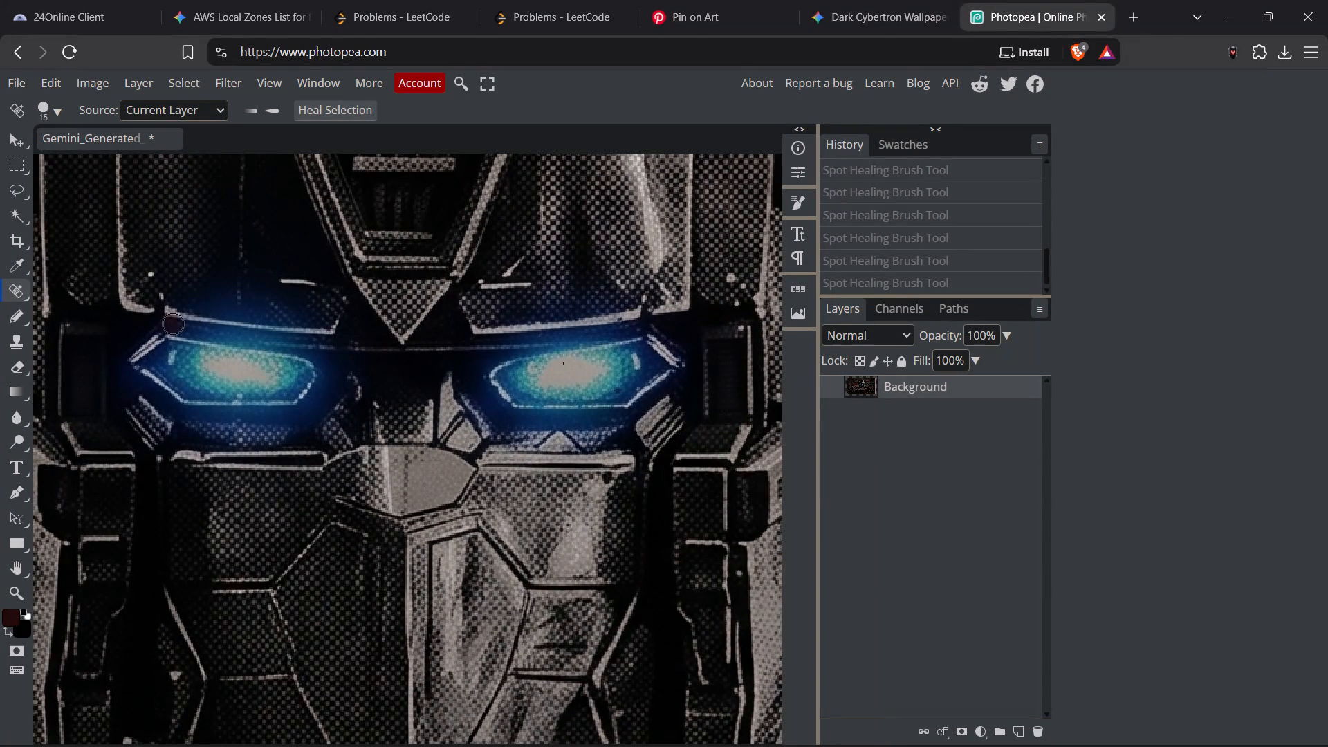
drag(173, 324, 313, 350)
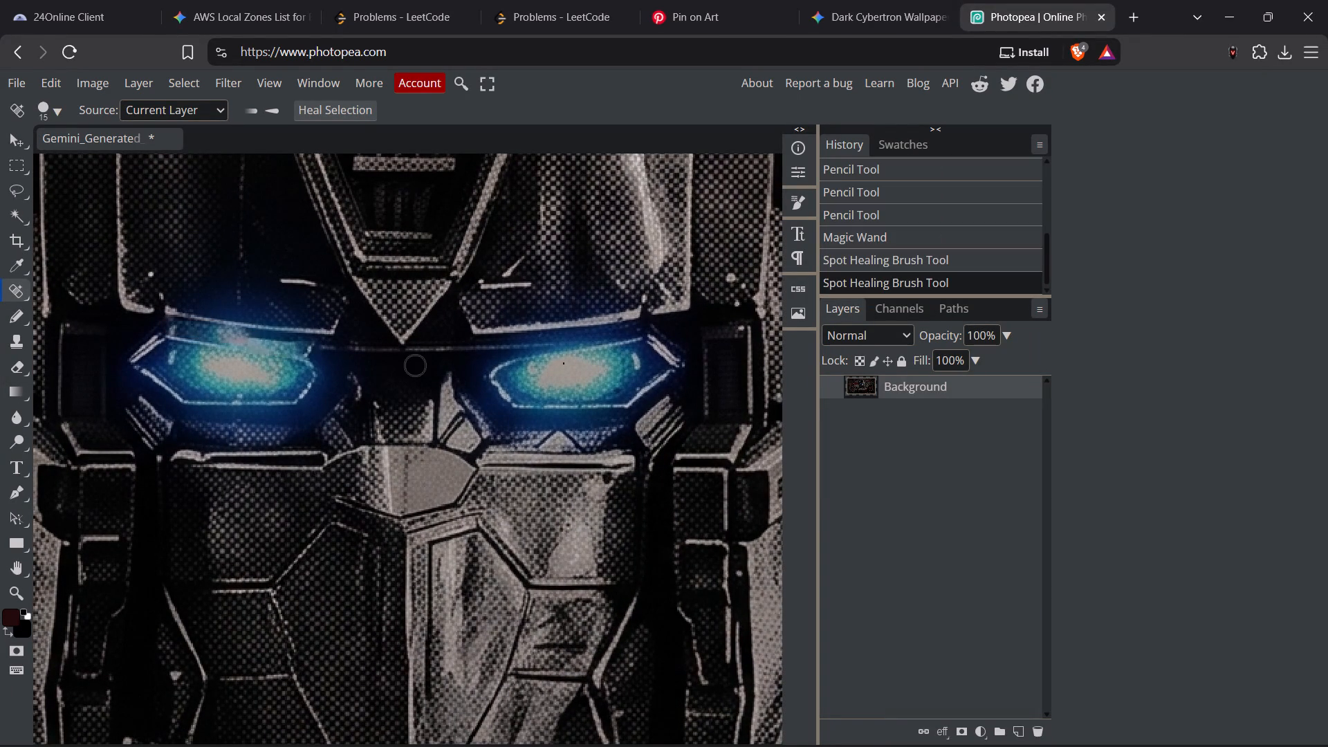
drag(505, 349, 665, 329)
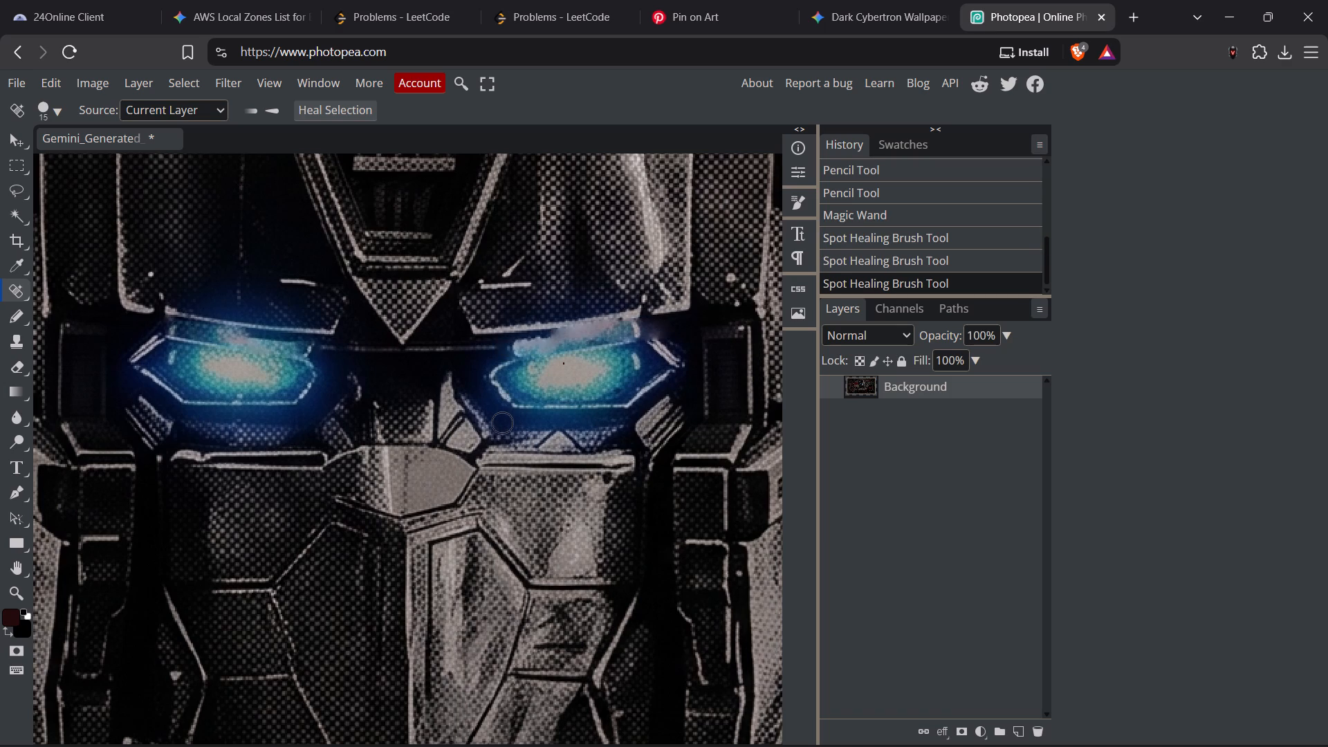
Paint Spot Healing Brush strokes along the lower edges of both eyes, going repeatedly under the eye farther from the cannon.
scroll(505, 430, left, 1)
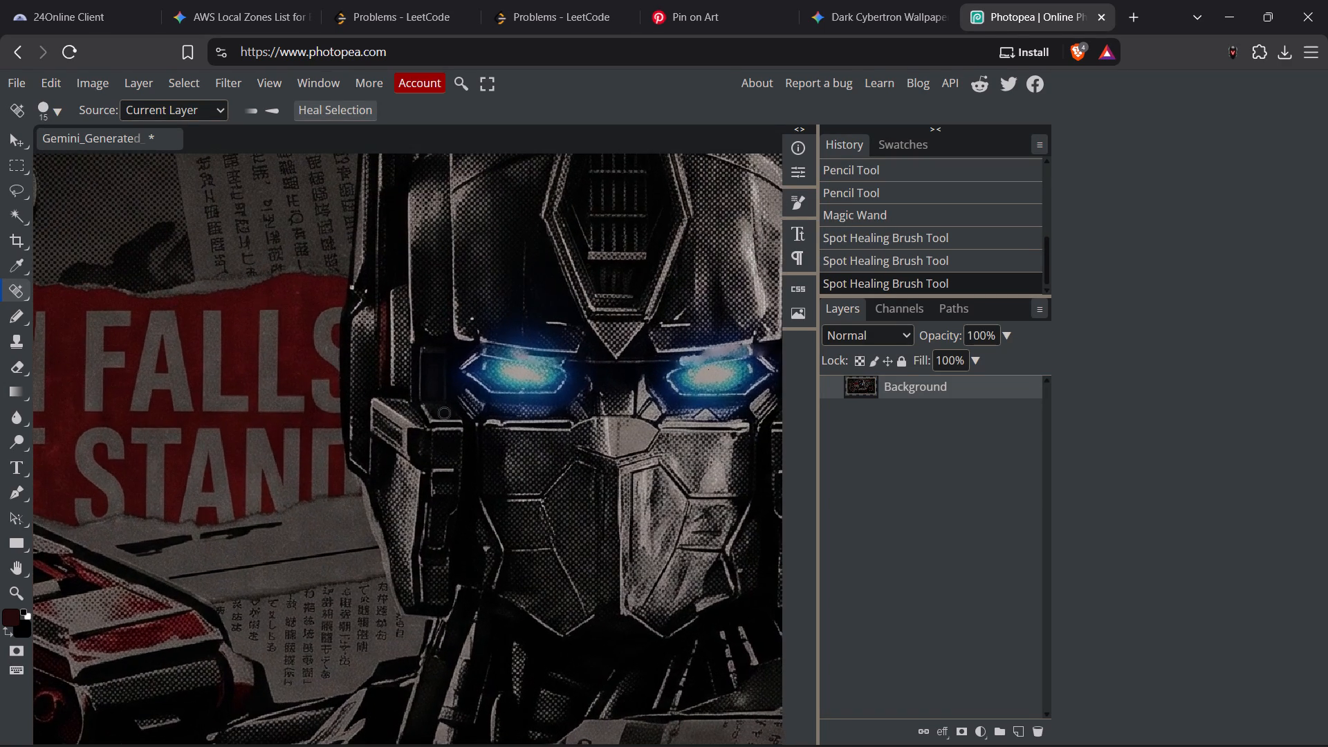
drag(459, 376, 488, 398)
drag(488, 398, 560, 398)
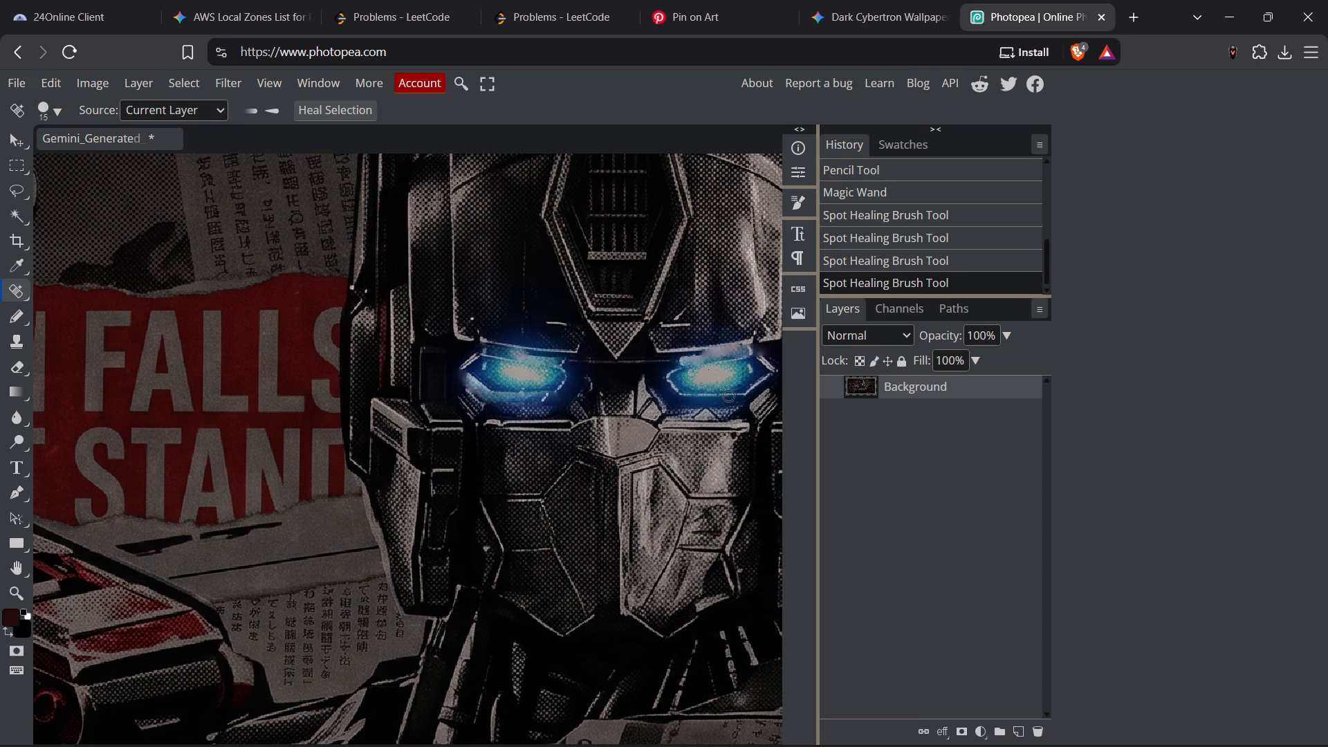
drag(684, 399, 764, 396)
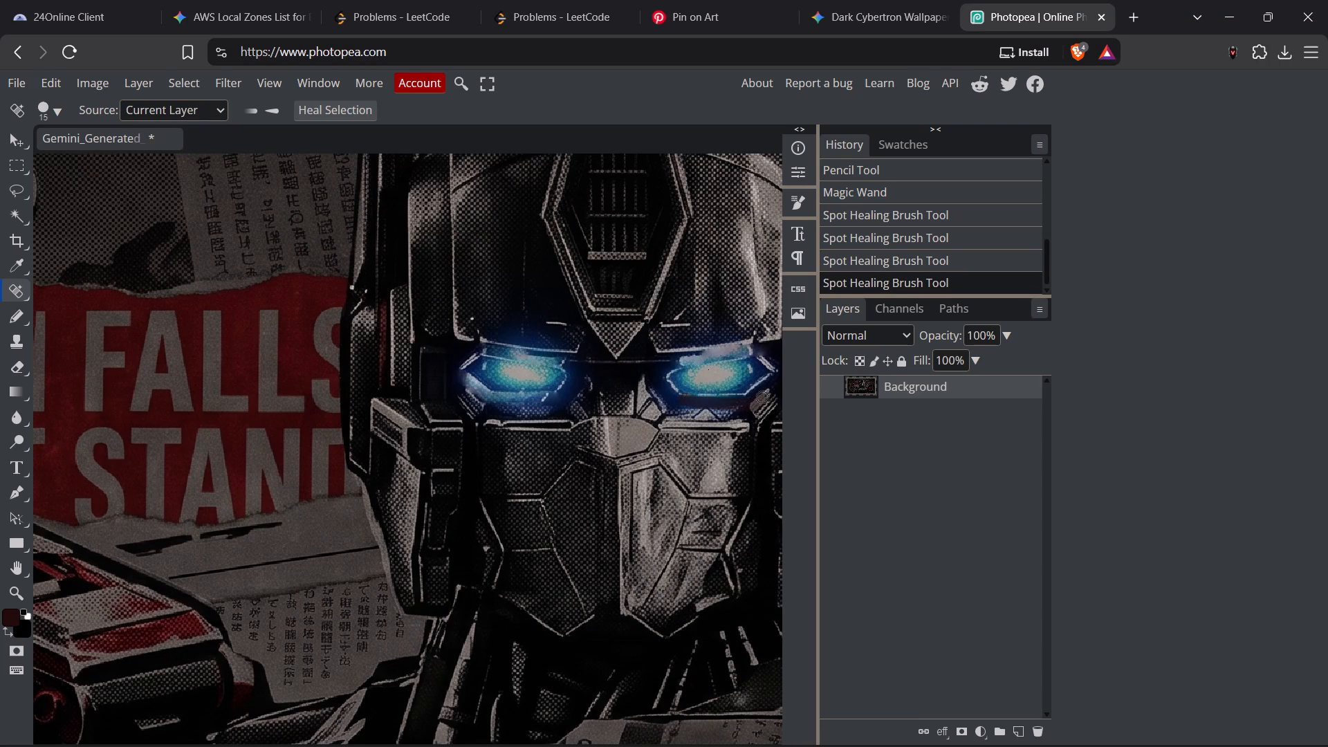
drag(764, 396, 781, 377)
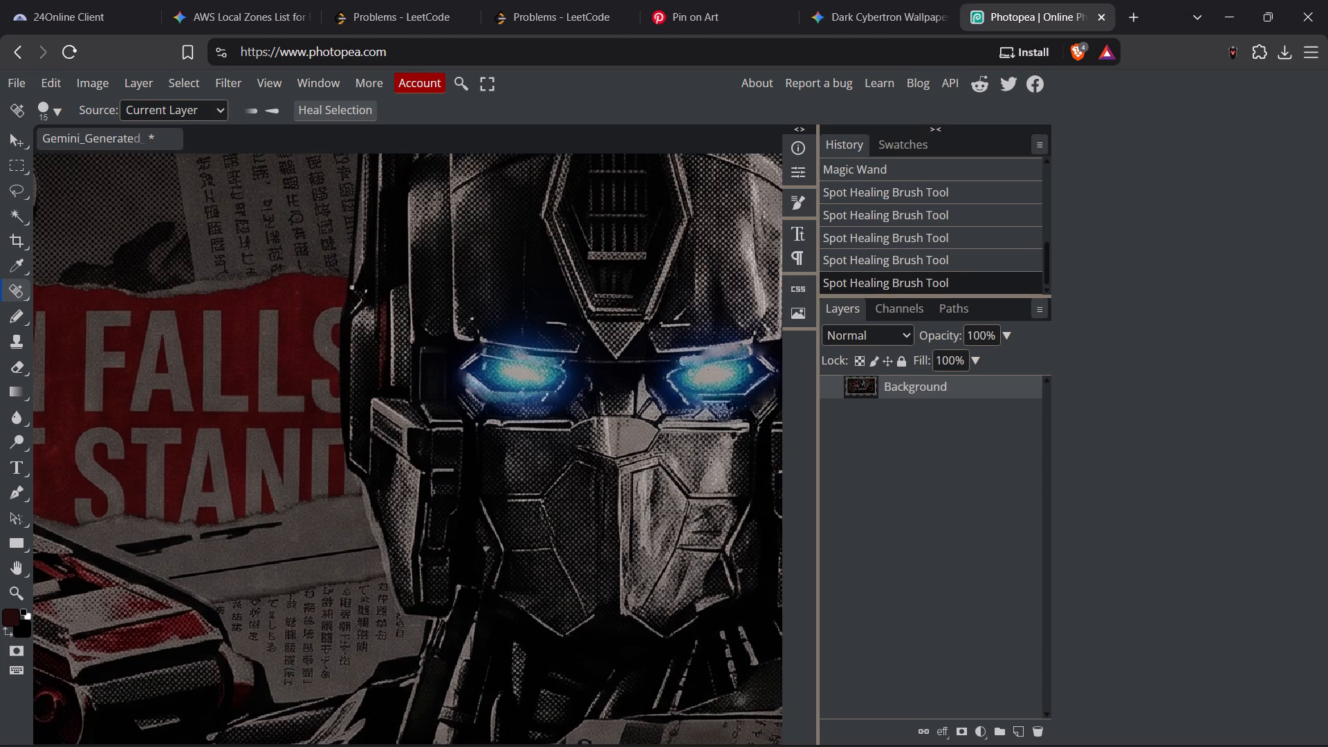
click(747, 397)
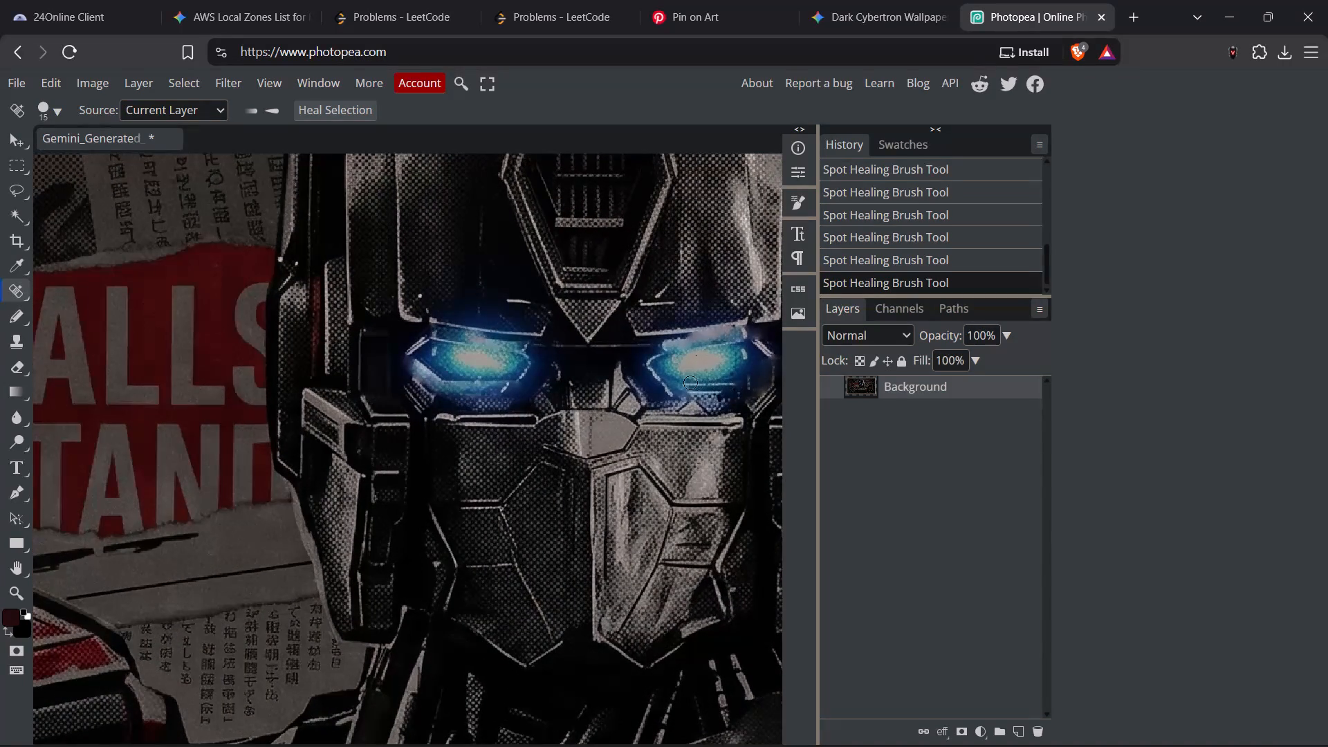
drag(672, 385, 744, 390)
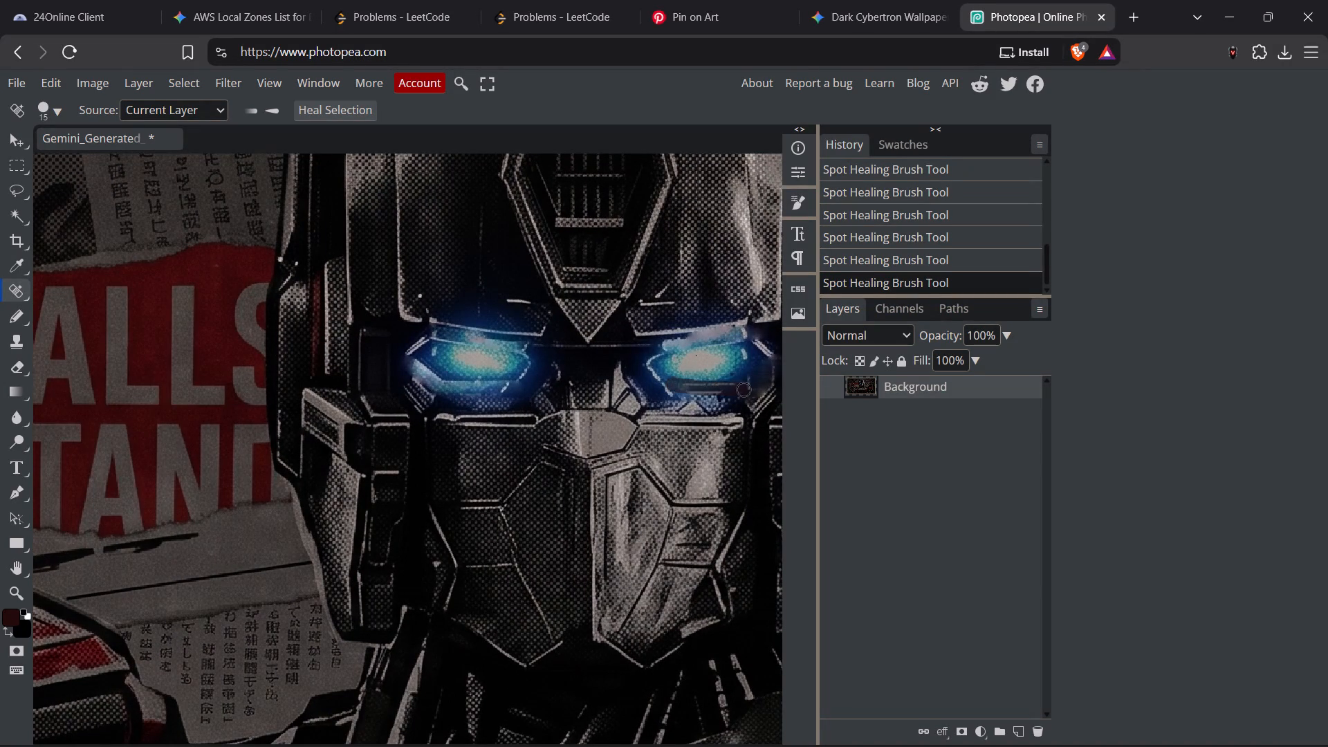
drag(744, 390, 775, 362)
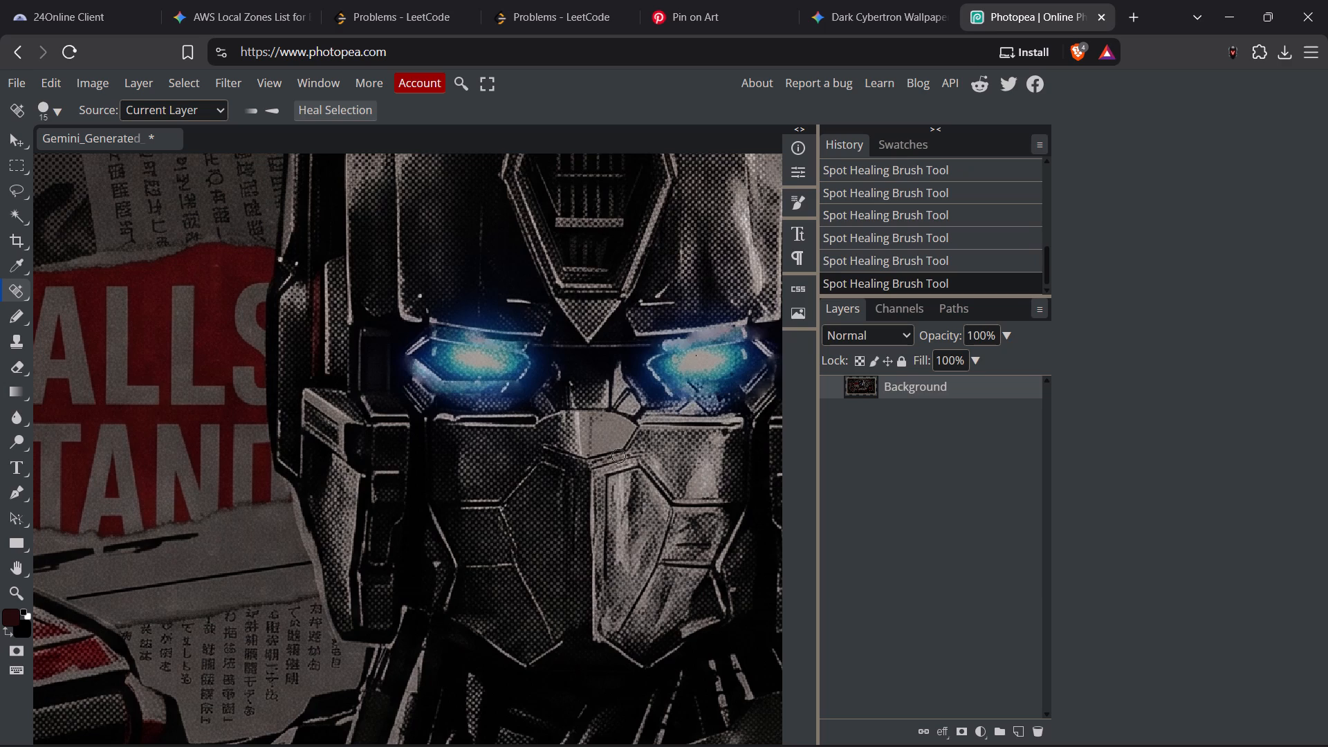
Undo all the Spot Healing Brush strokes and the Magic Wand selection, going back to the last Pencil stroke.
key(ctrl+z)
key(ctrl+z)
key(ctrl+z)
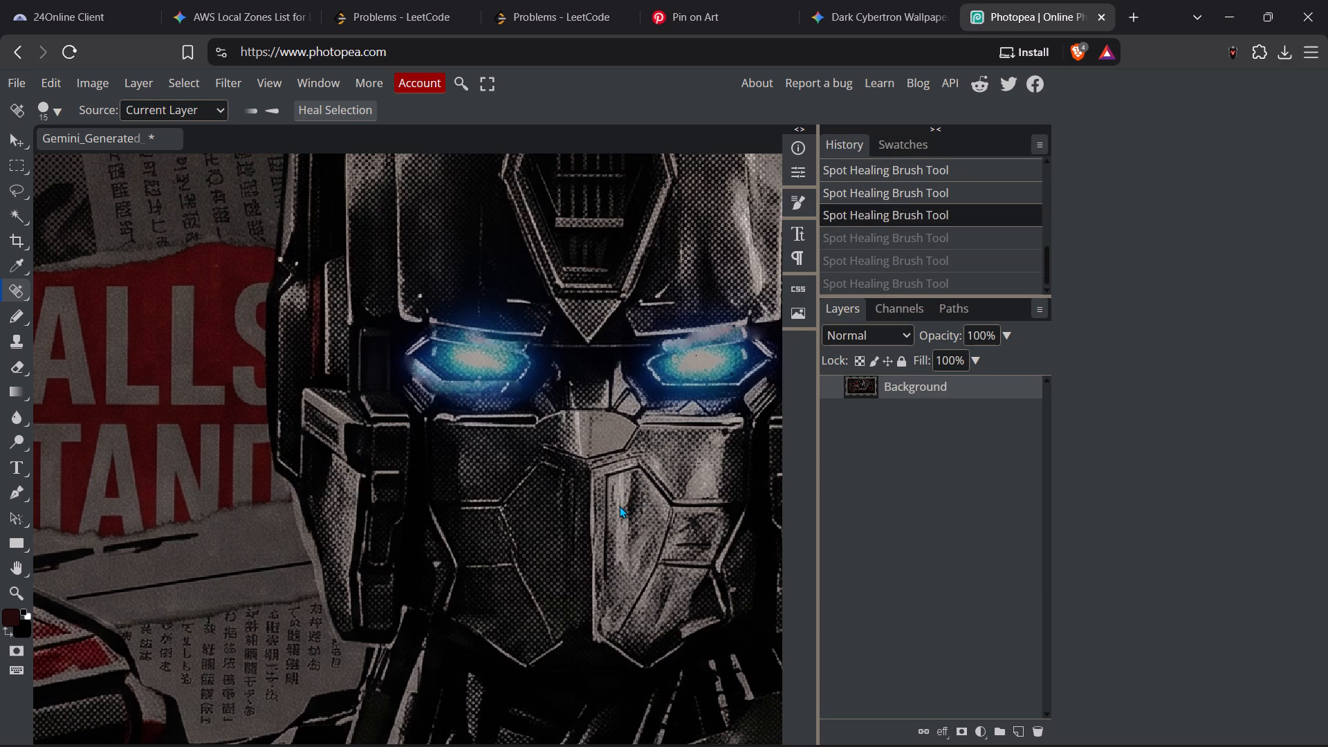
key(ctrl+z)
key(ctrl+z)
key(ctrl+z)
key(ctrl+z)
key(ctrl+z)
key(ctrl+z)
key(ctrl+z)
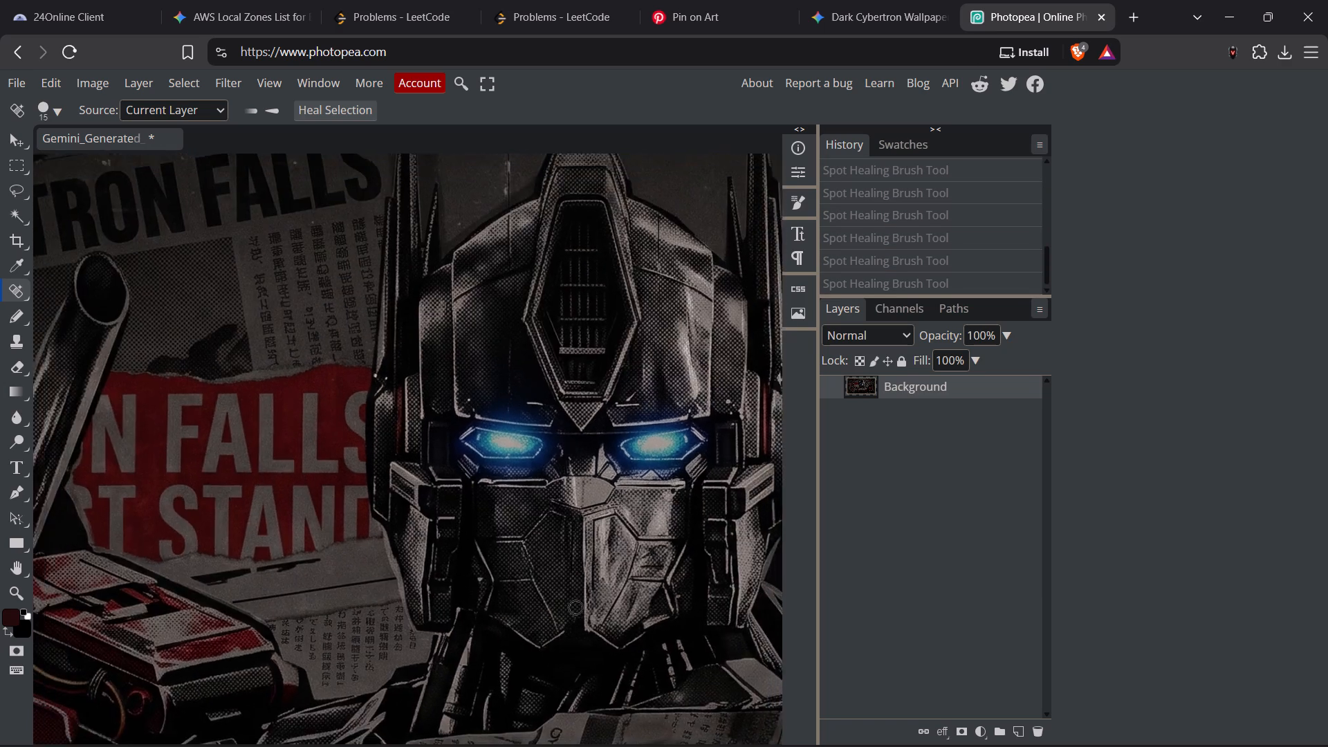
Move the Background layer slightly down and to the right to cover the blank strip along the canvas's bottom edge.
scroll(575, 608, left, 2)
scroll(526, 590, down, 1)
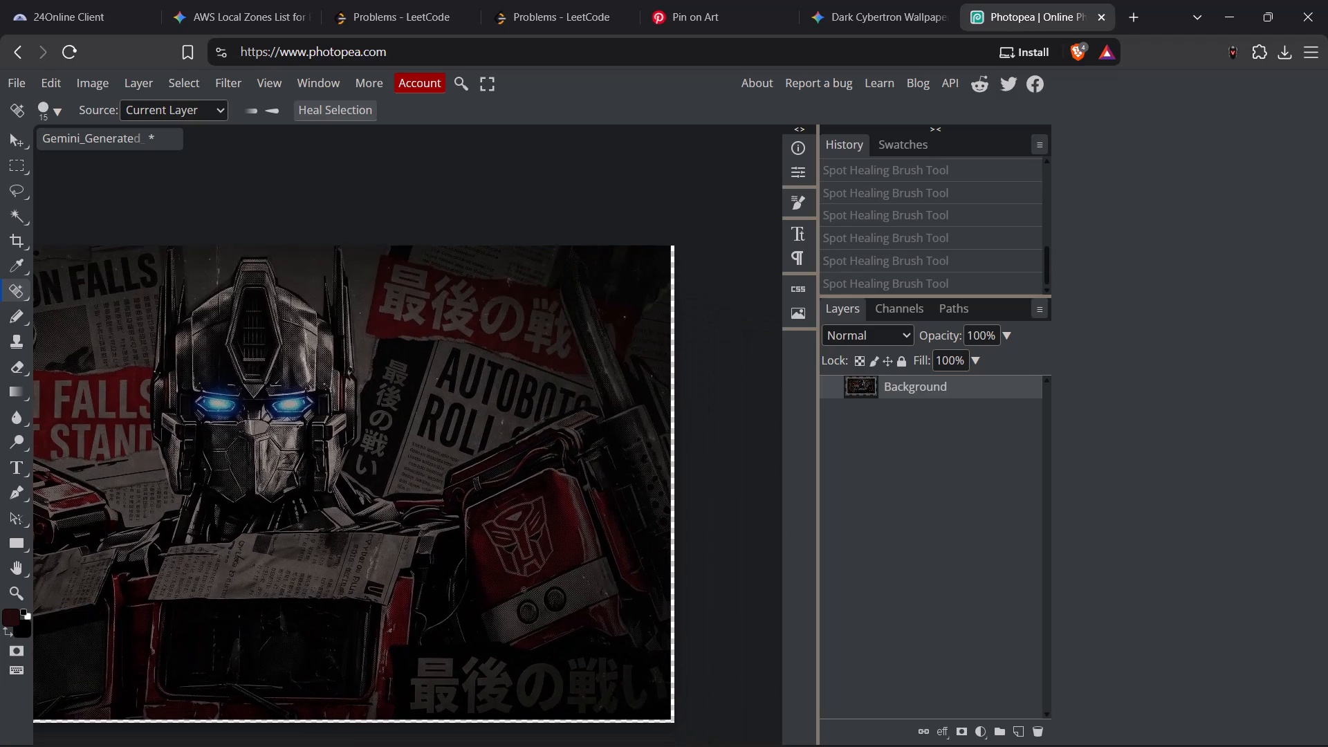
scroll(524, 590, down, 1)
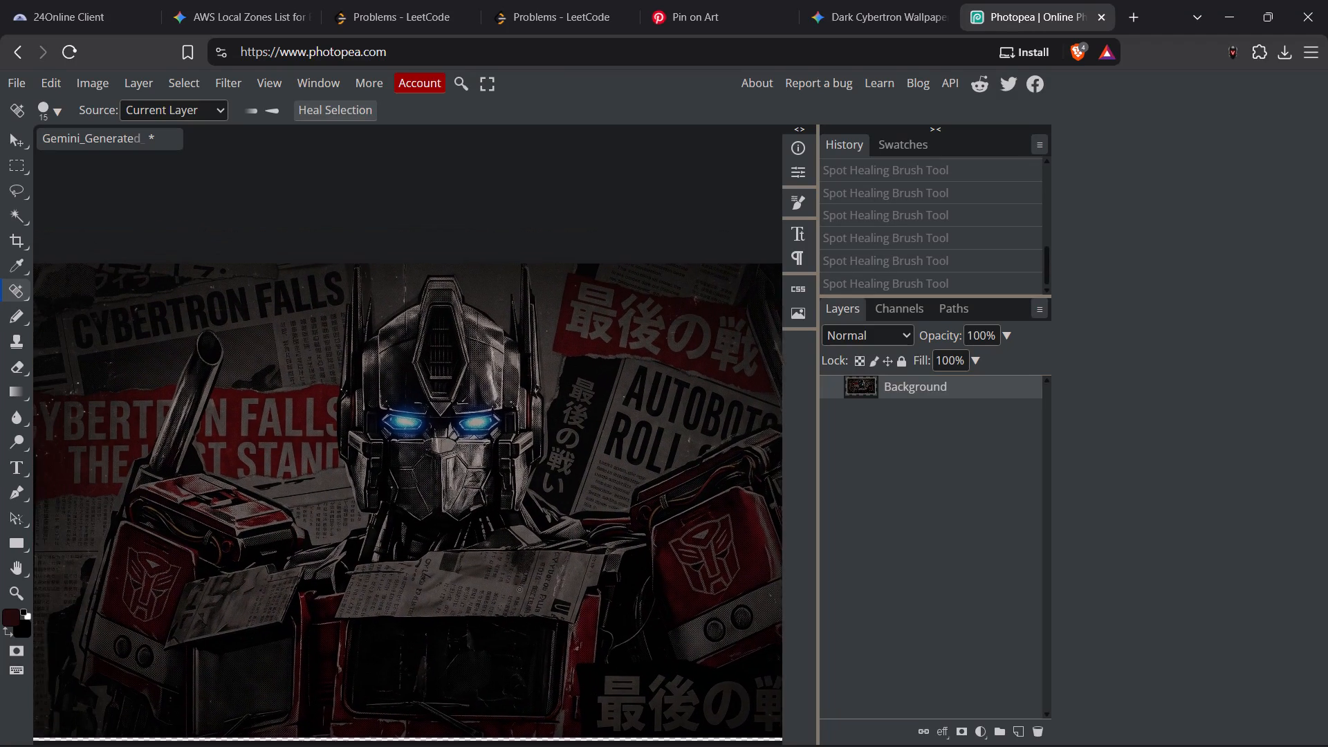
scroll(519, 590, down, 1)
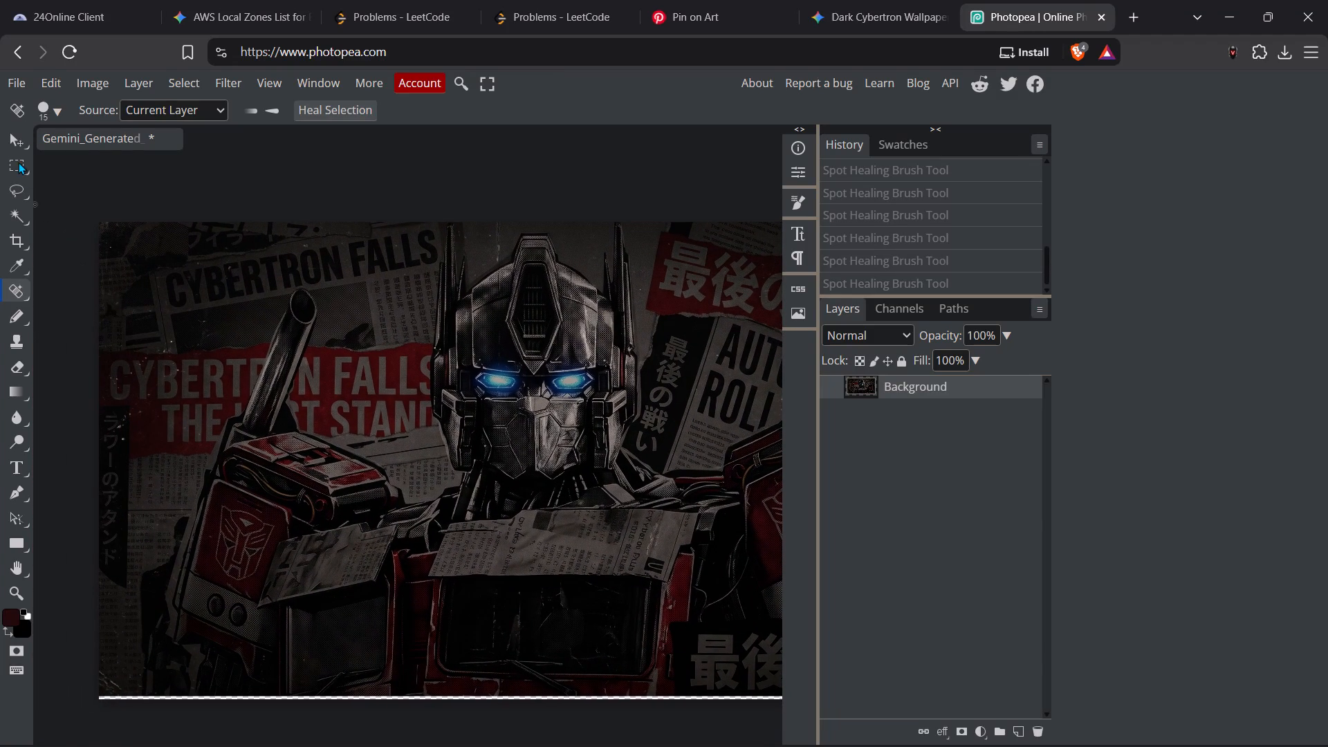
click(17, 141)
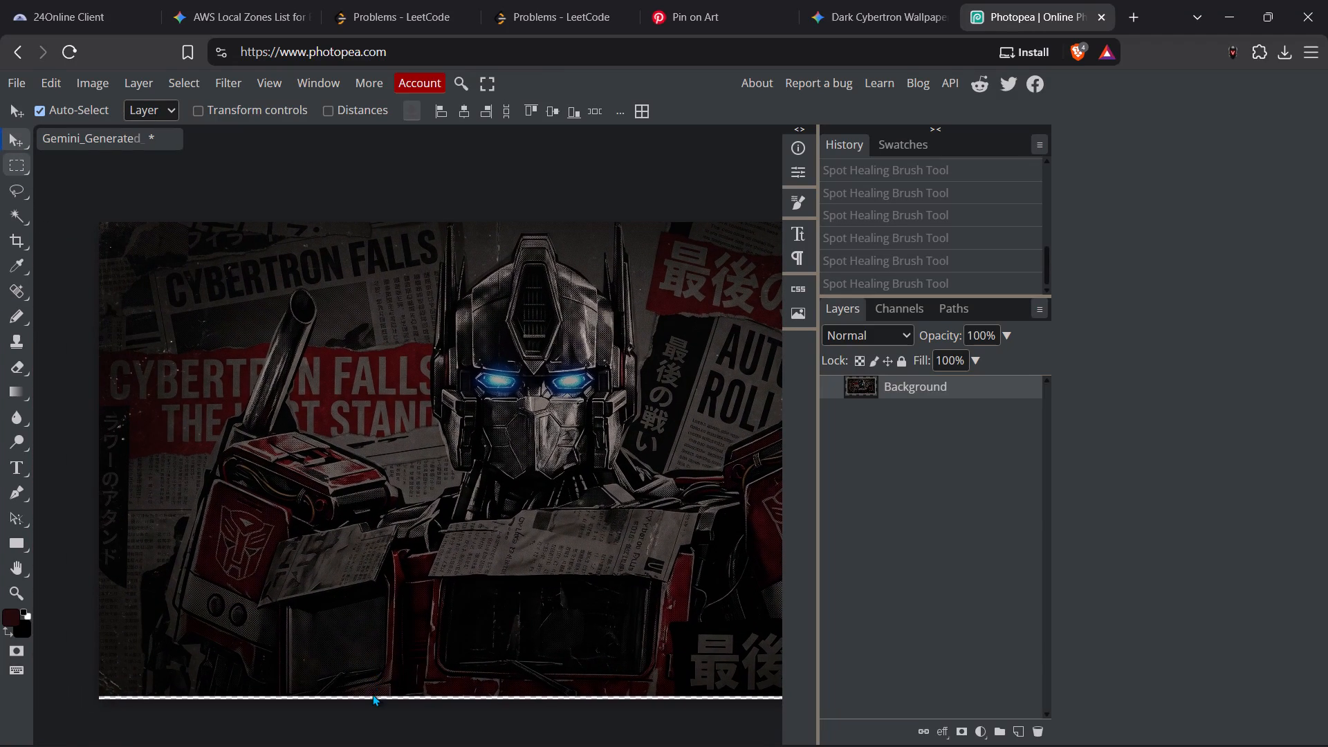
drag(371, 694, 380, 694)
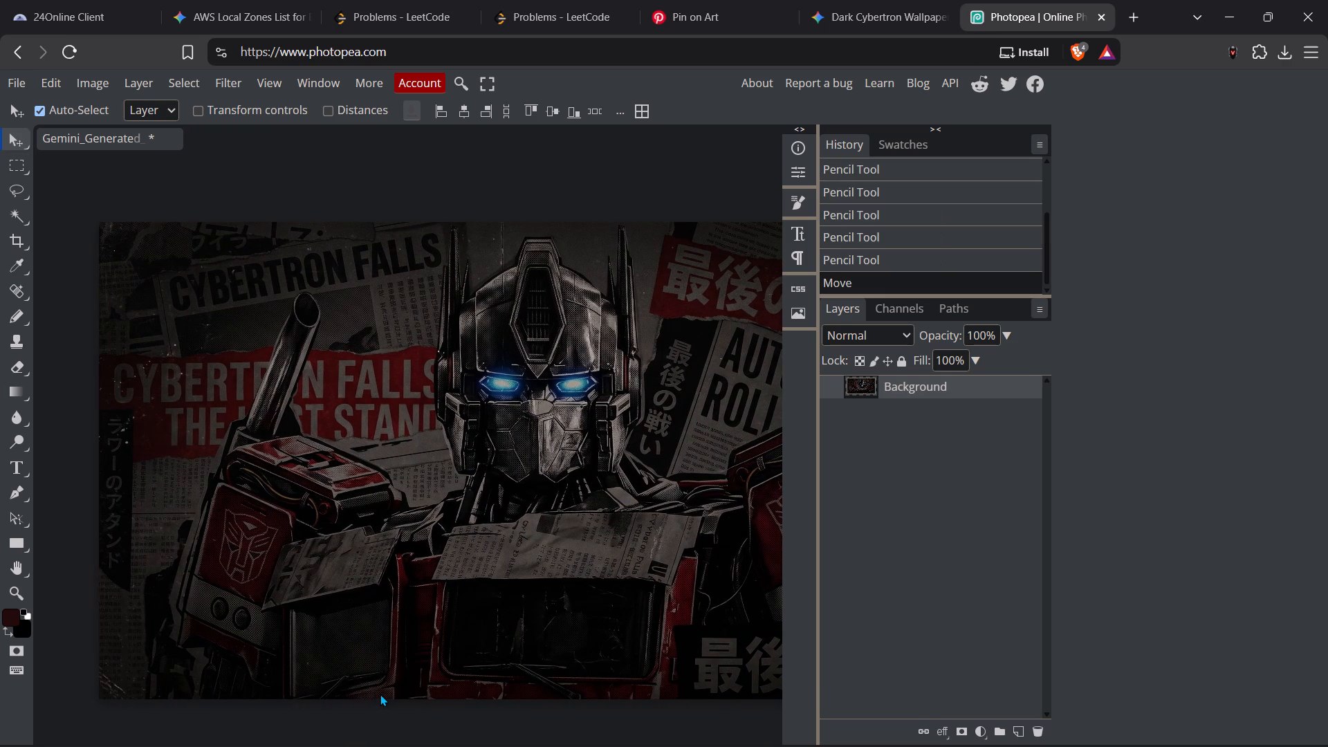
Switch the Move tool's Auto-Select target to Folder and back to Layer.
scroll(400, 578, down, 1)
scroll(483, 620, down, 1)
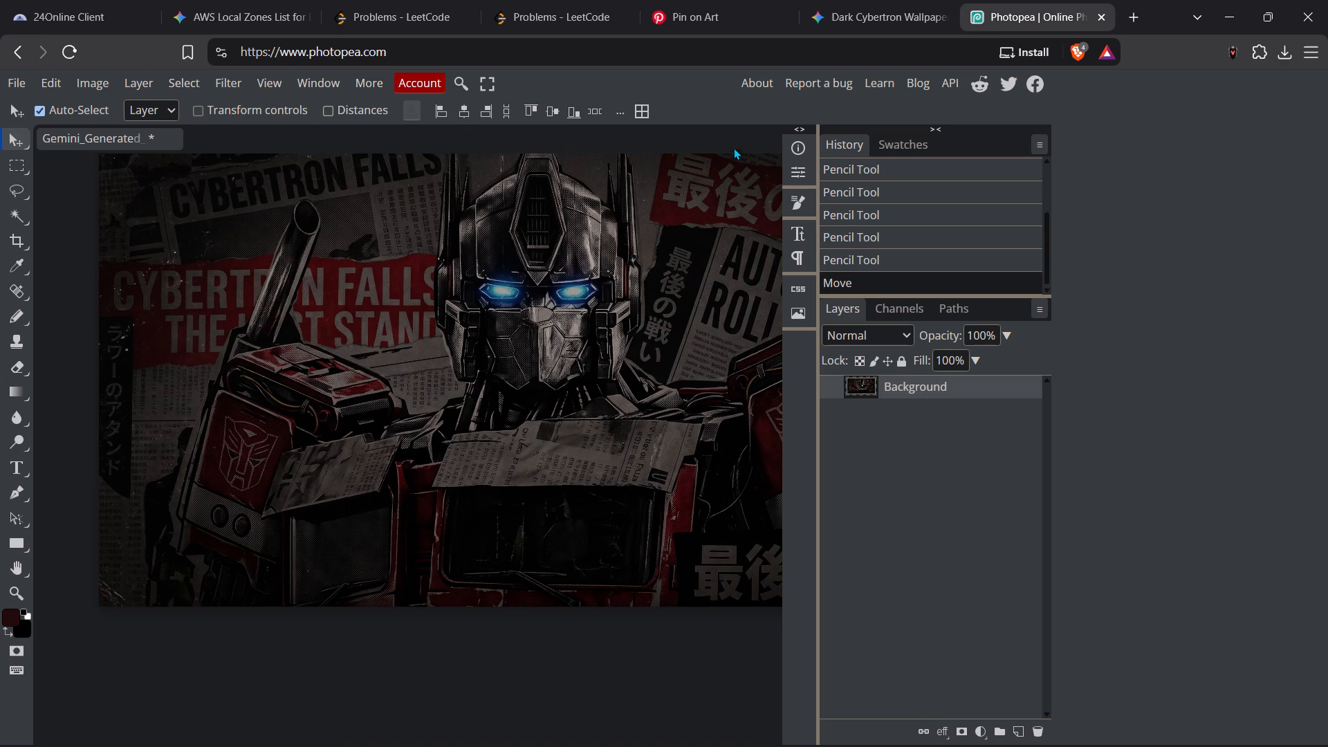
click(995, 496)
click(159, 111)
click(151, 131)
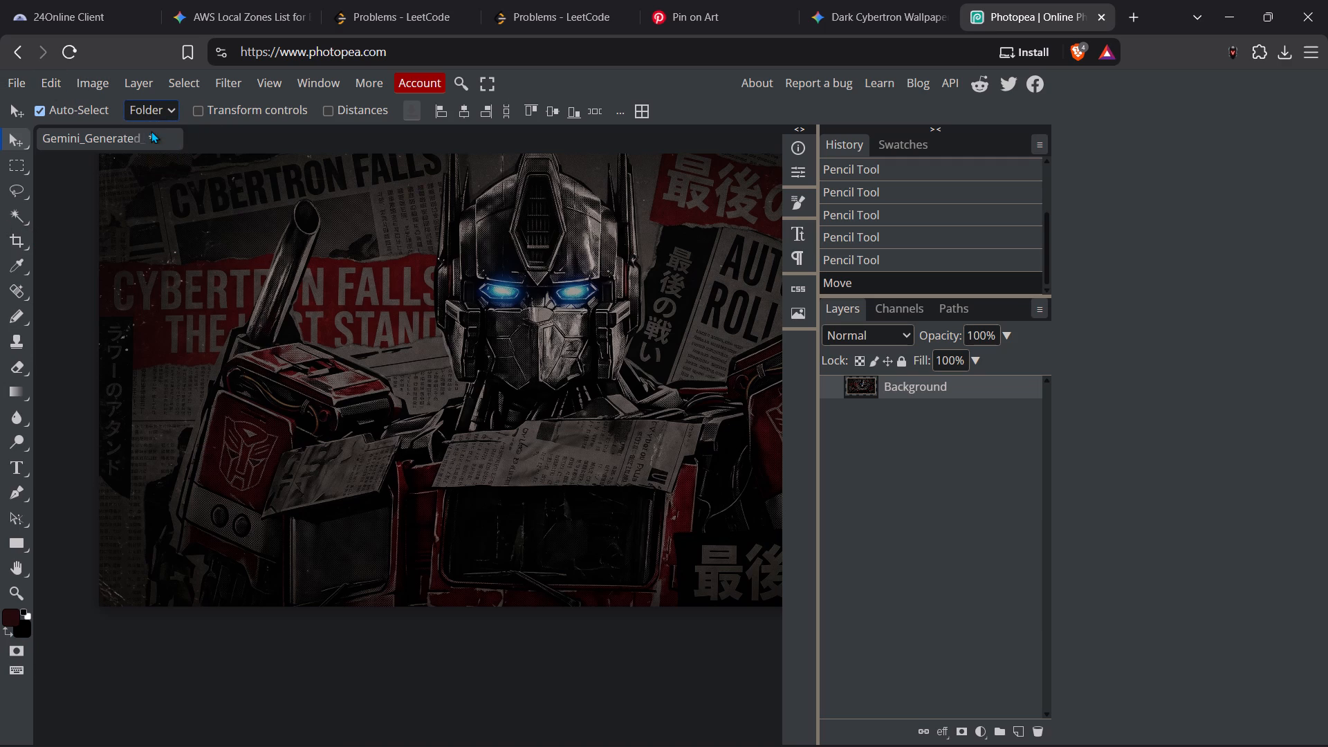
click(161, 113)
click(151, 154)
Save the Photopea webpage and the document as PSD file Gemini_Generated_Image_68o5su68o5su68o5, both in the python yt folder.
key(ctrl+s)
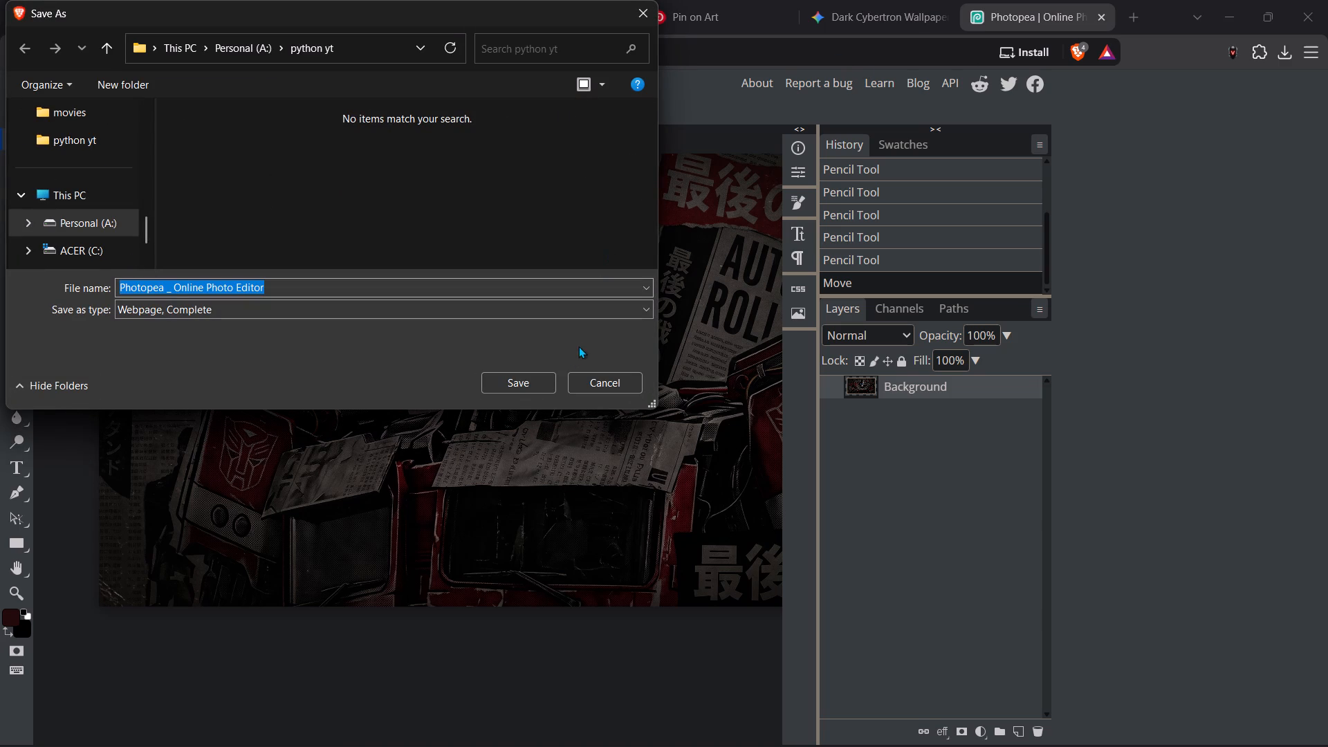
click(519, 387)
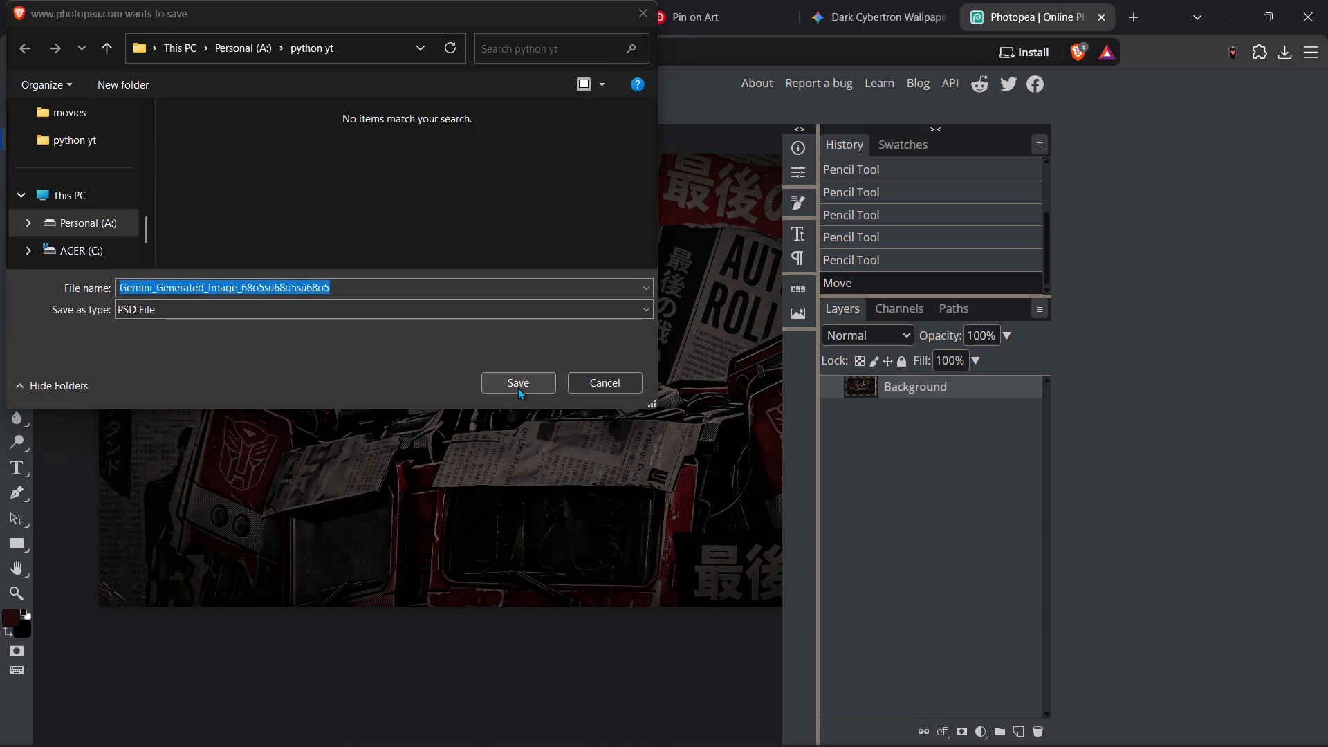
click(515, 387)
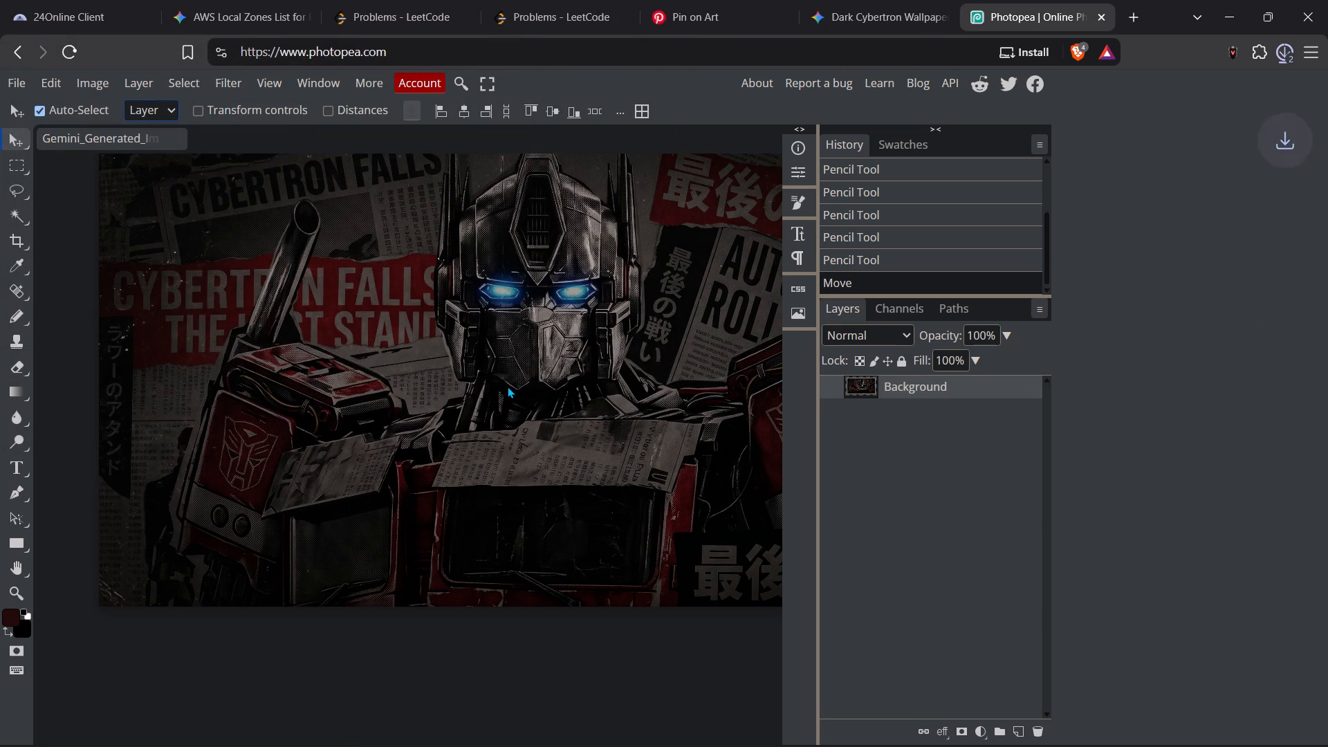
Delete the downloaded Photopea _ Online Photo Editor.html file from the recent downloads.
click(1283, 52)
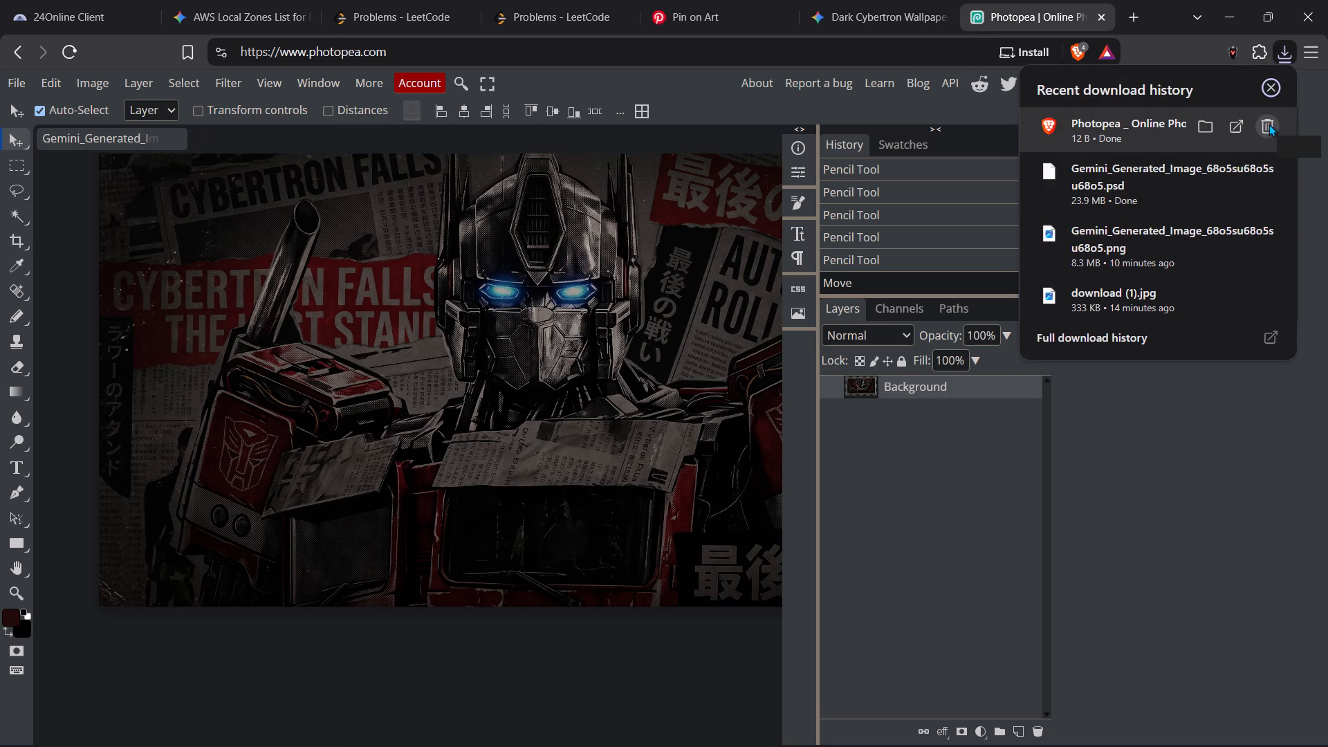
click(1269, 124)
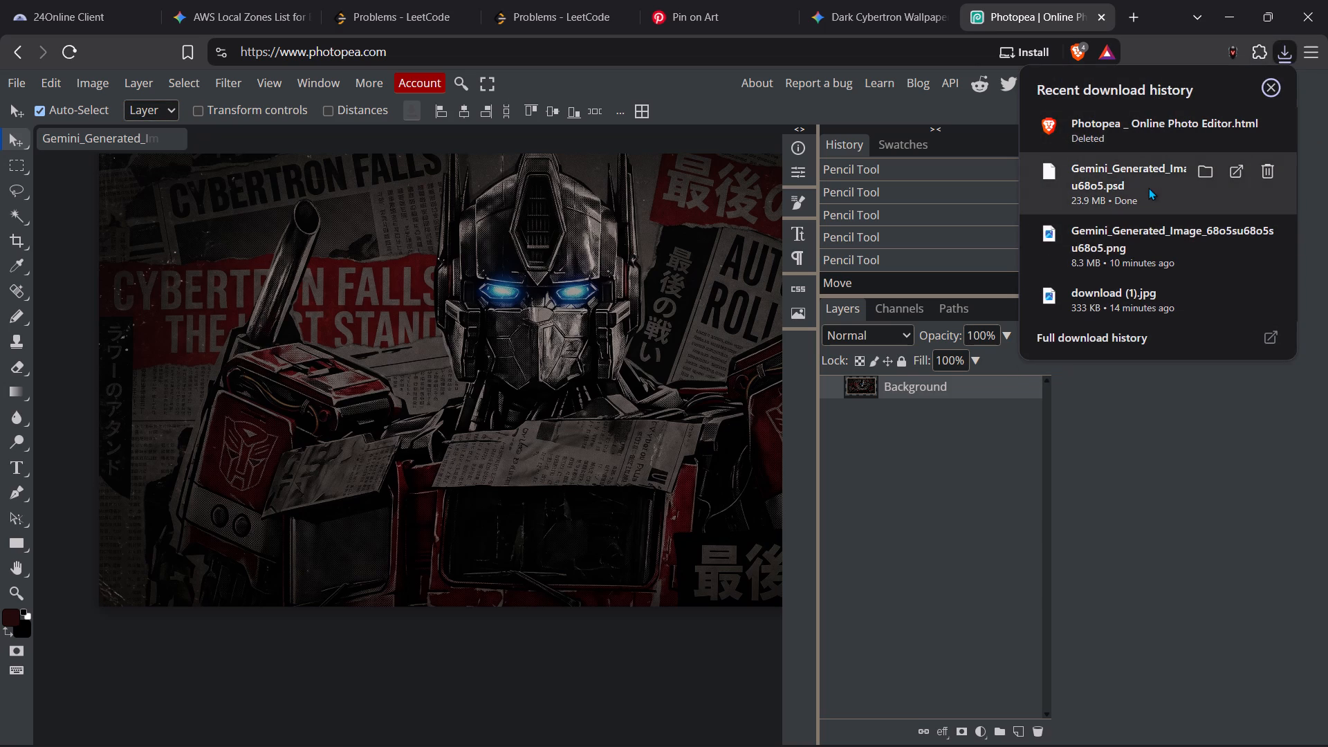
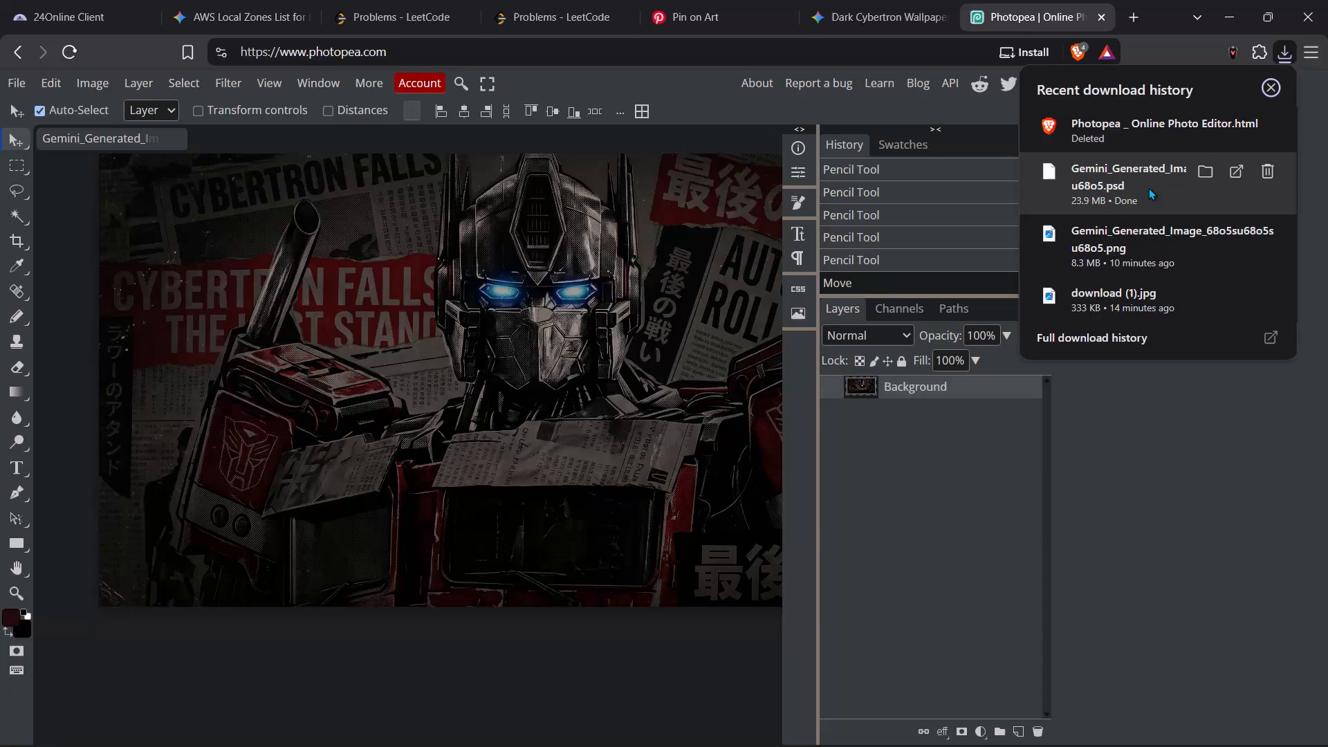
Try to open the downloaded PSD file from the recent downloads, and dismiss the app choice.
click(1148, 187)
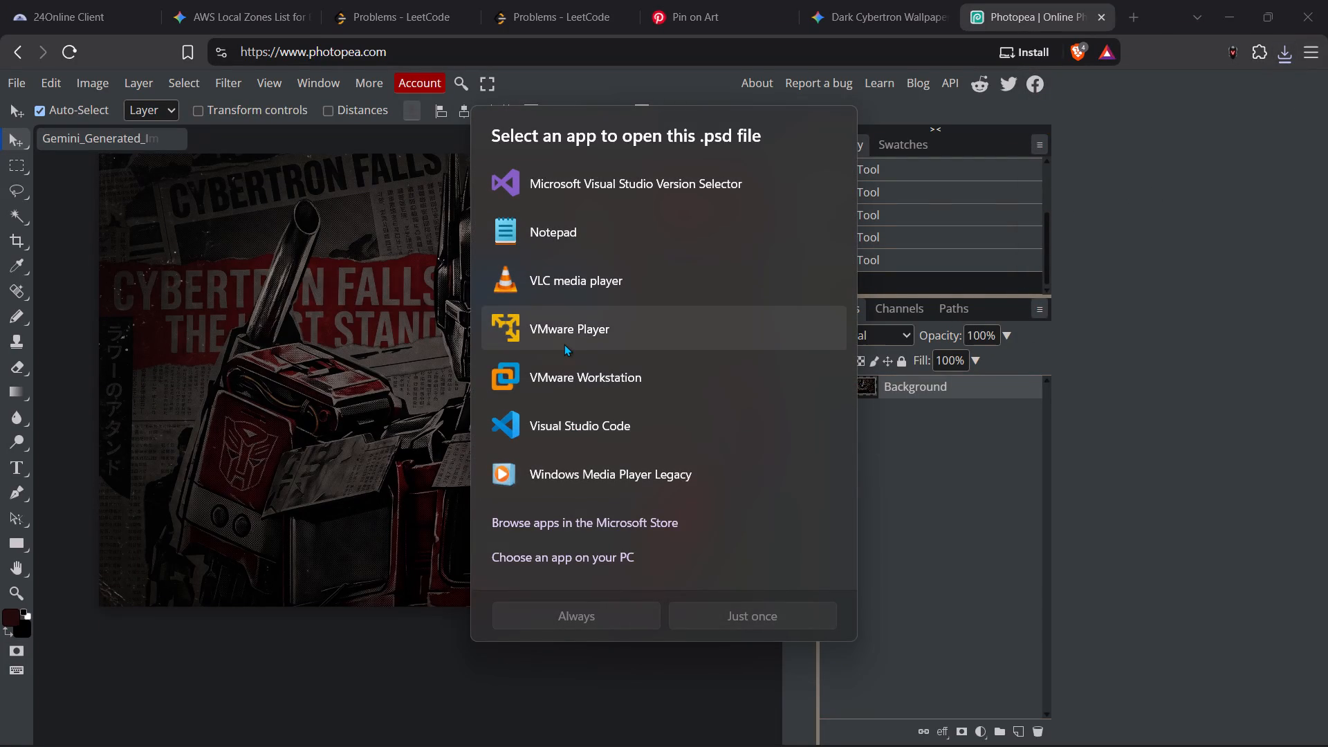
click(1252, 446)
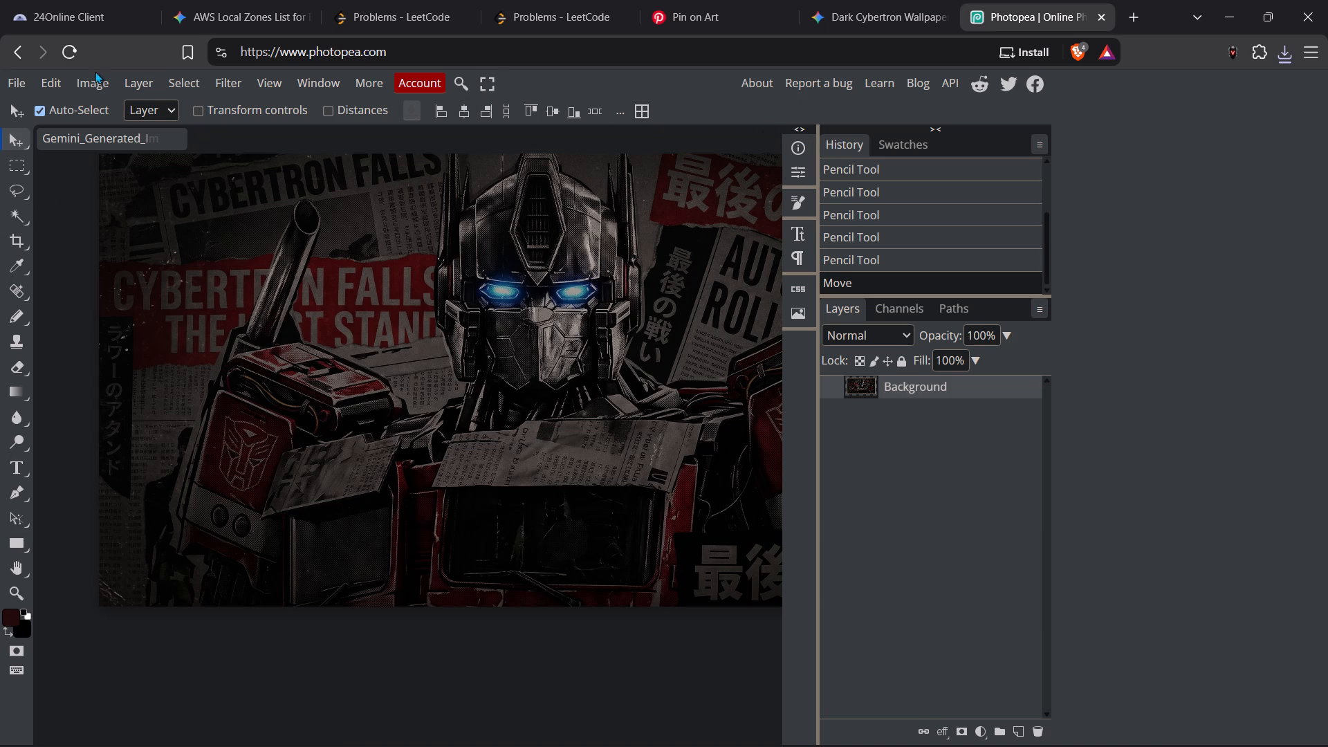
Set up a PNG export of the wallpaper with width 1920 px and height 1080 px.
click(55, 93)
click(54, 86)
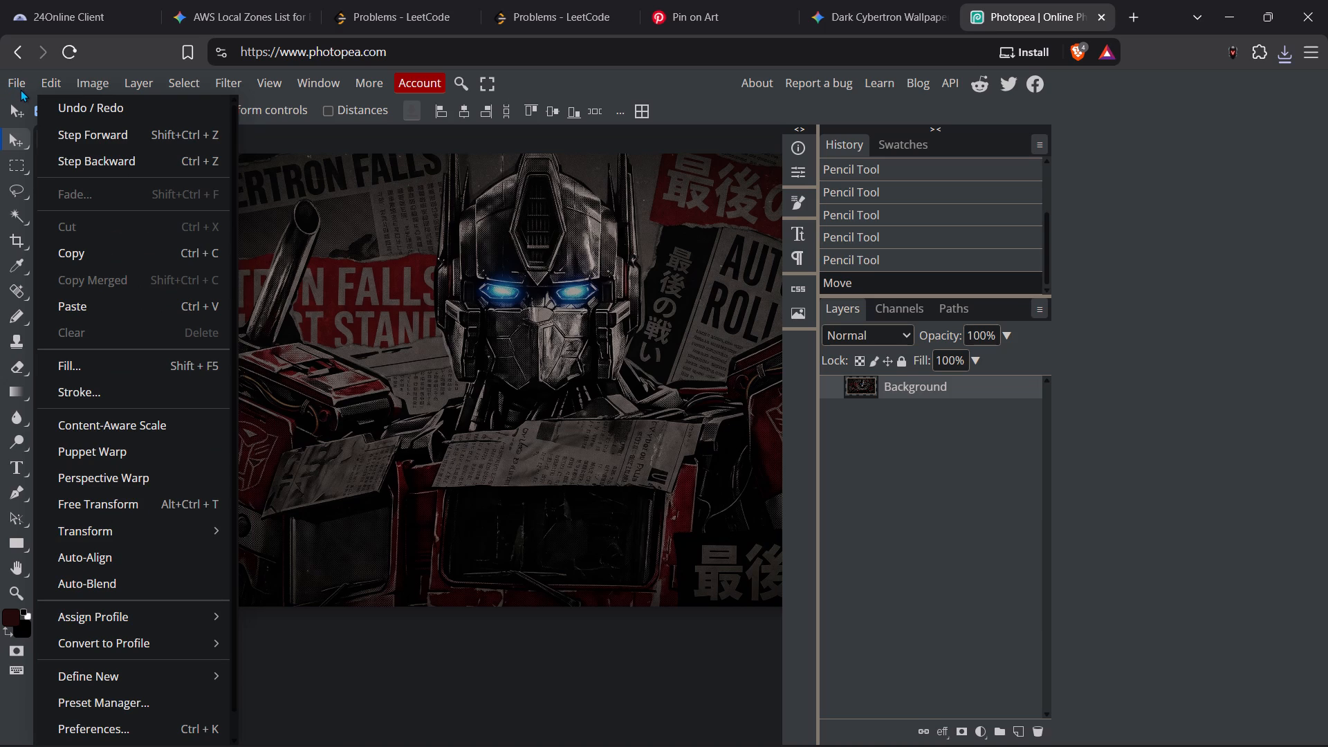
click(71, 343)
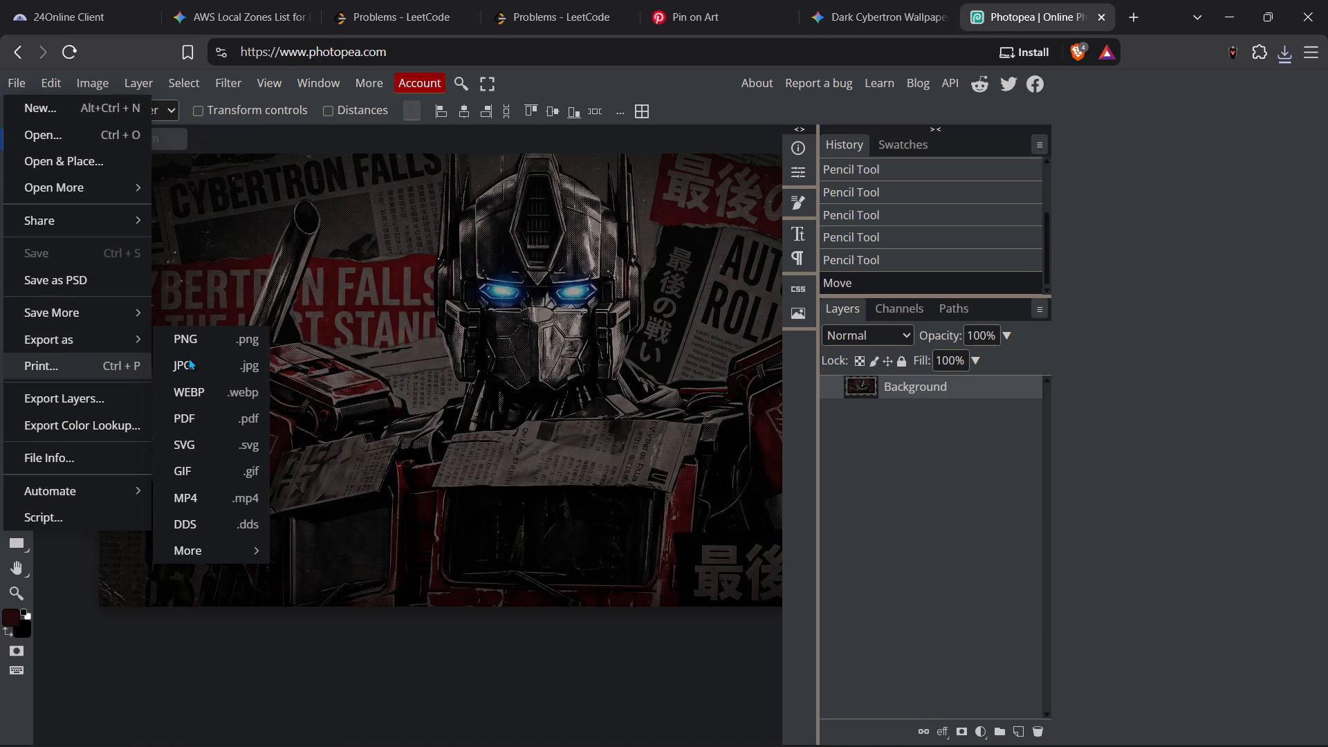
click(188, 338)
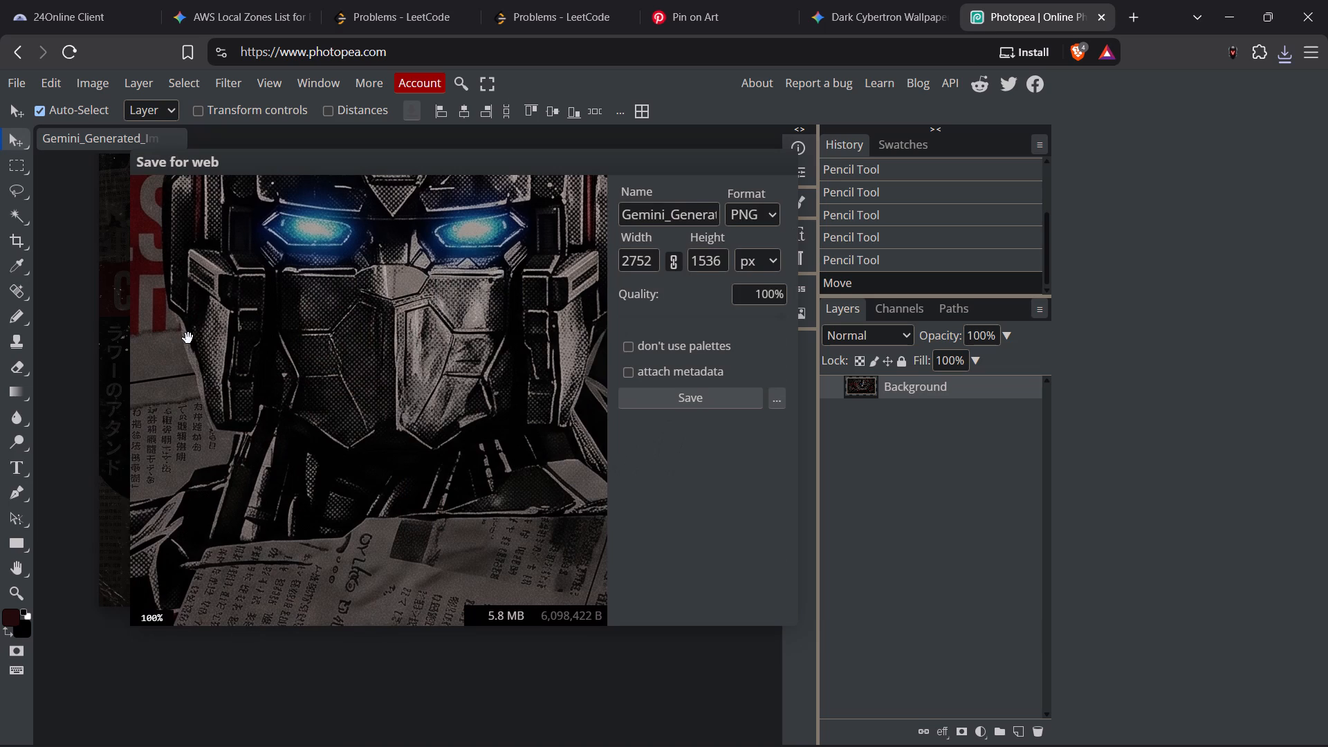
scroll(419, 324, down, 3)
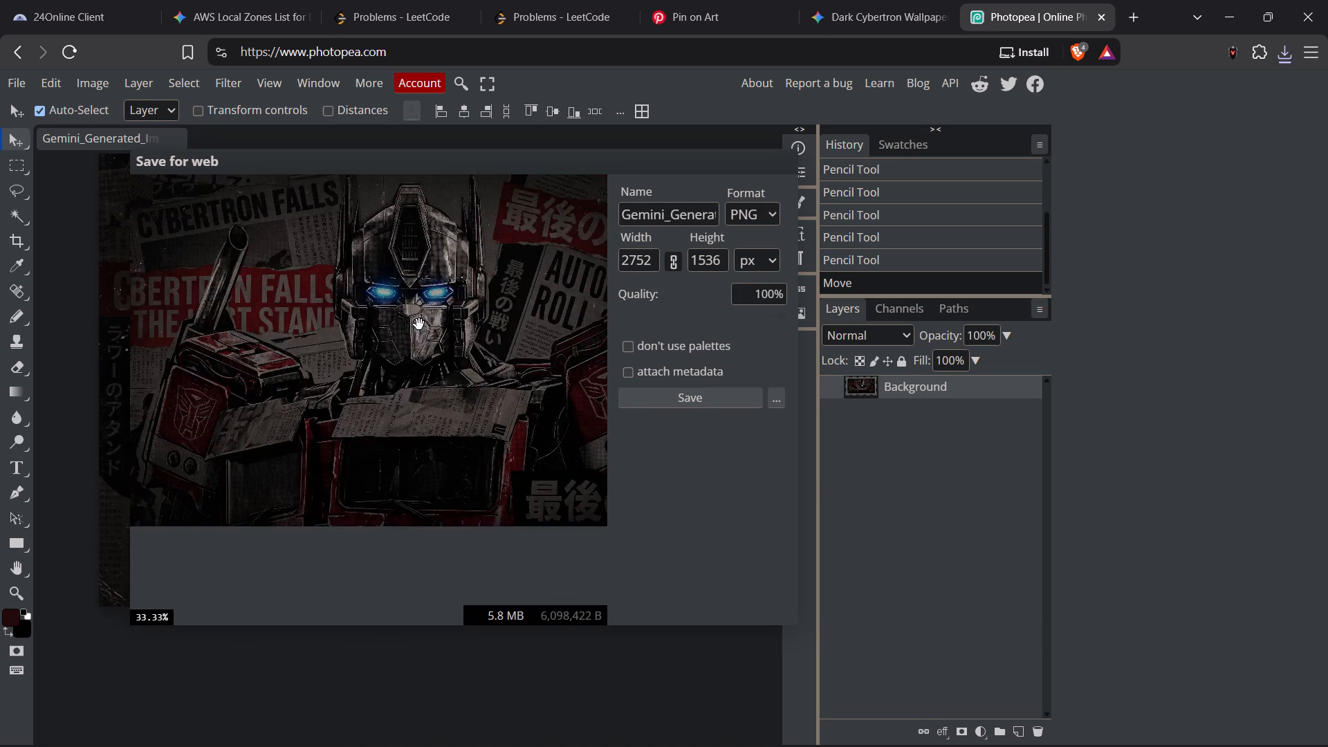
scroll(419, 324, down, 1)
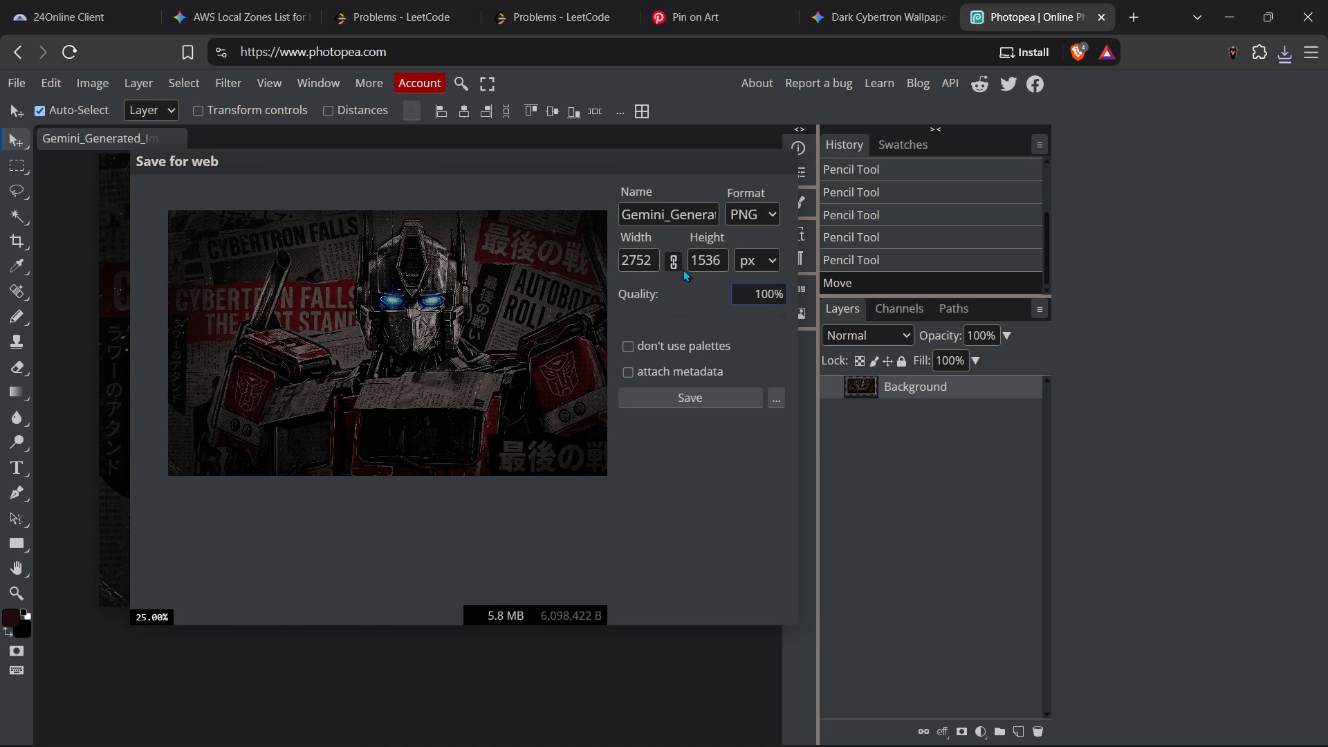
drag(652, 256, 591, 253)
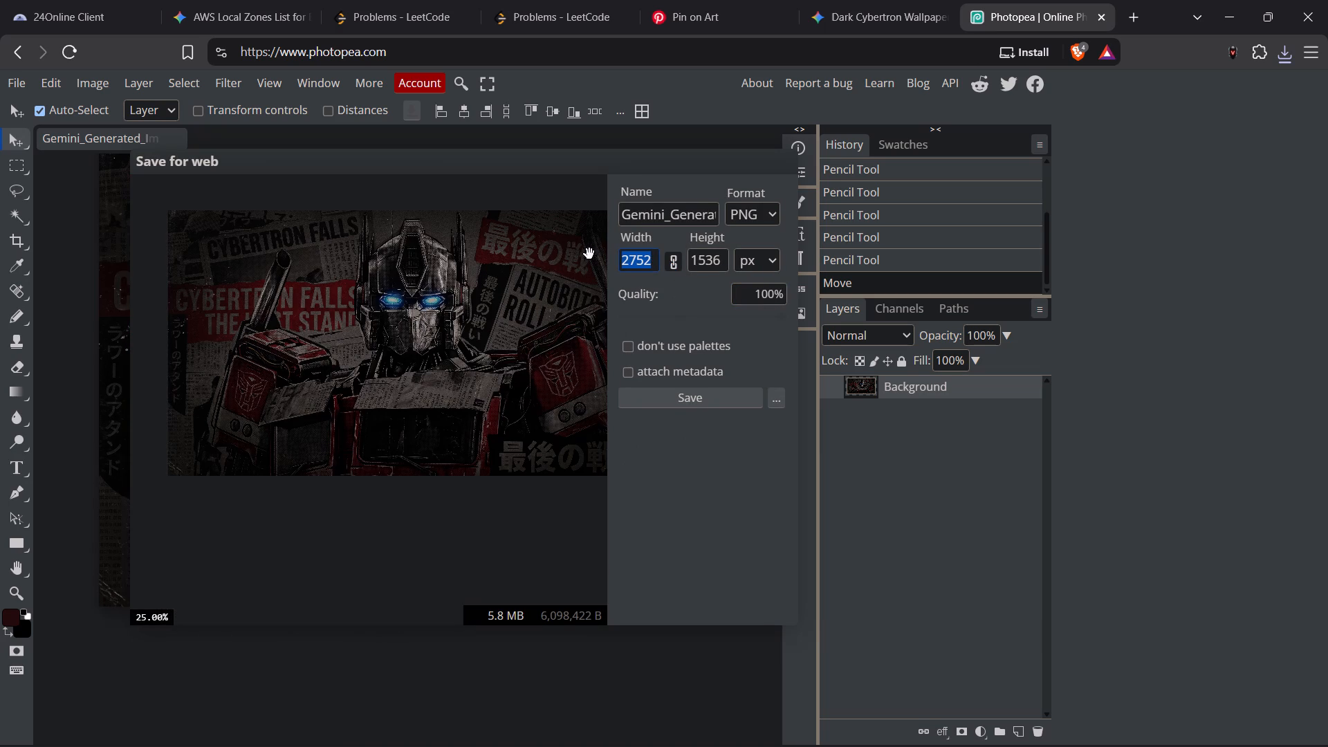
text(1920)
drag(723, 261, 688, 259)
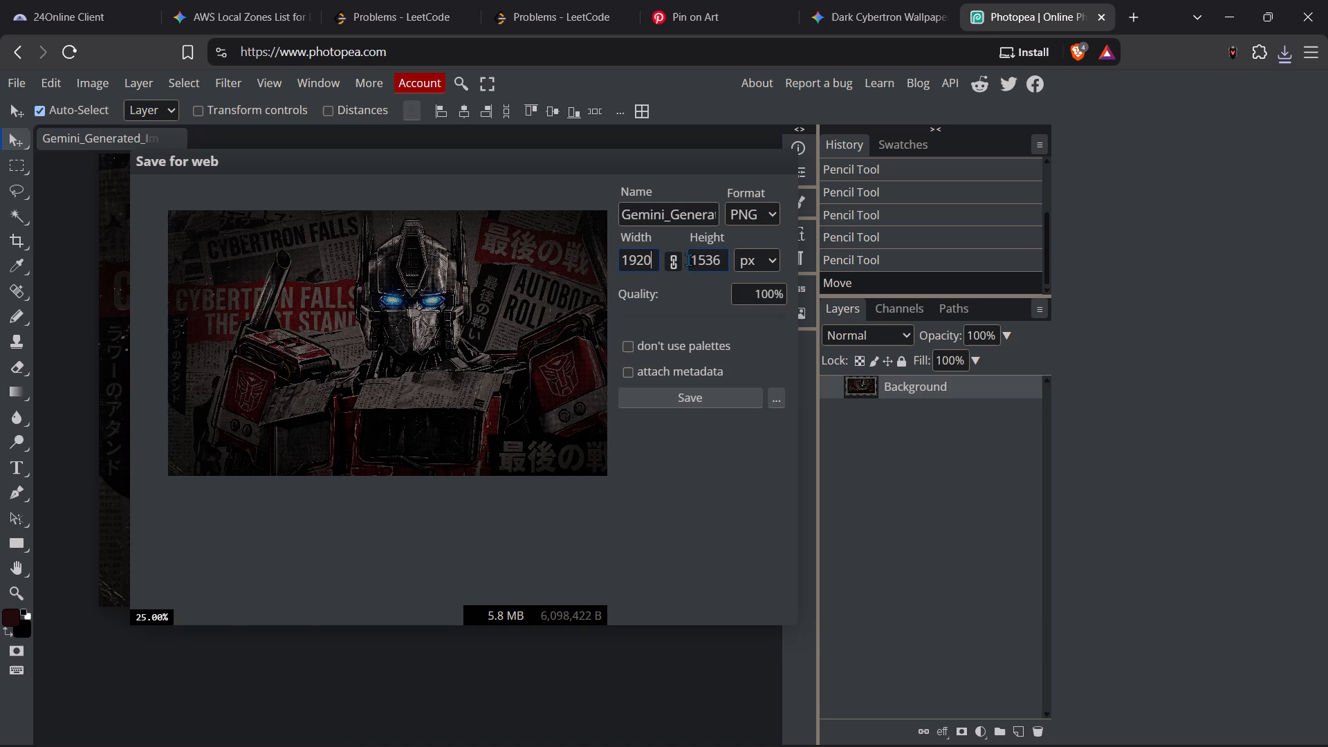
key(1)
key(0)
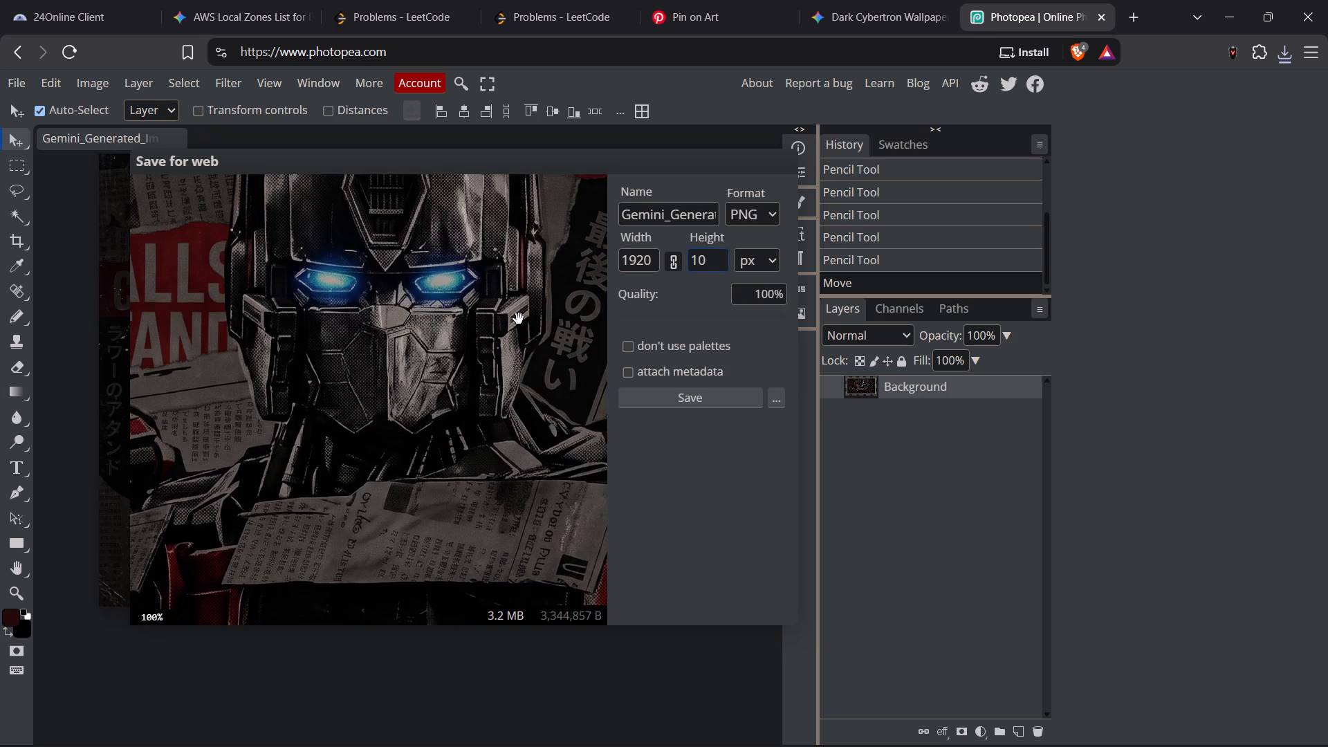
text(80)
click(650, 400)
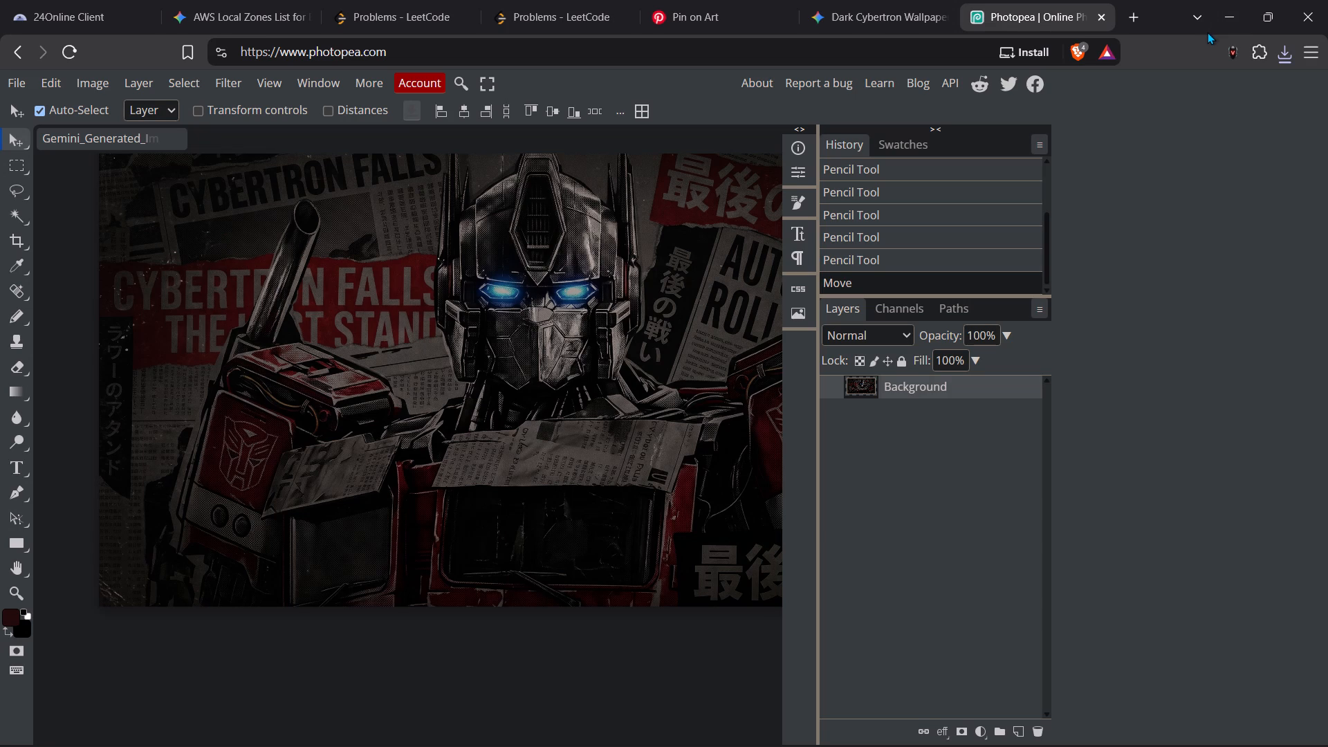
click(1228, 7)
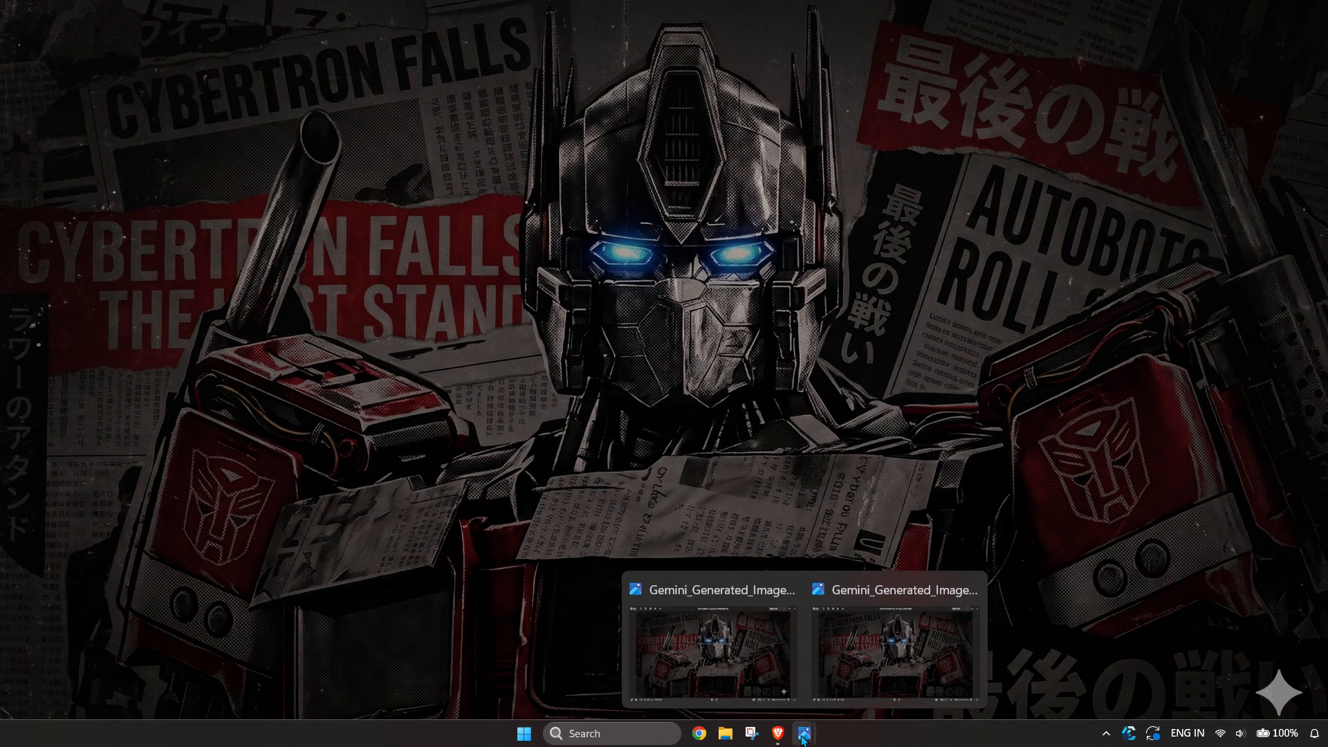
click(854, 653)
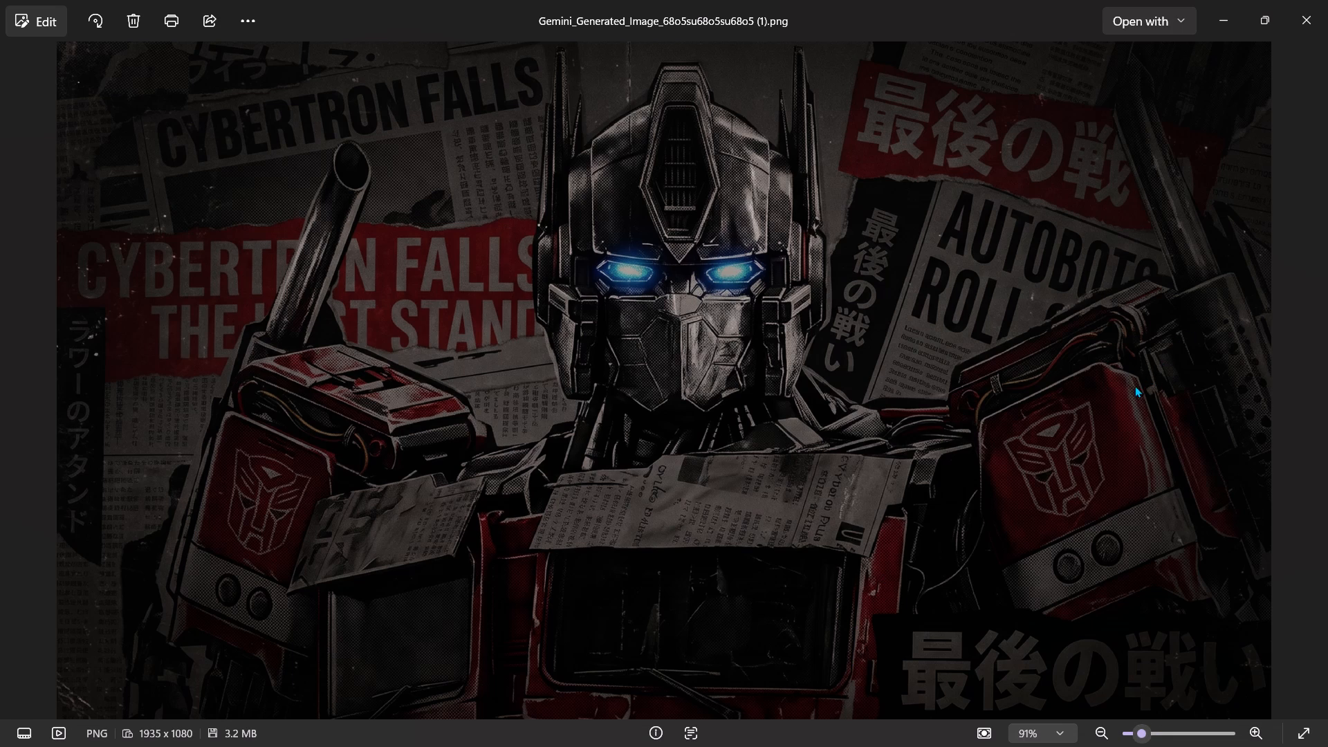
key(ctrl+v)
key(ctrl+b)
key(ctrl+b)
click(1215, 10)
click(937, 438)
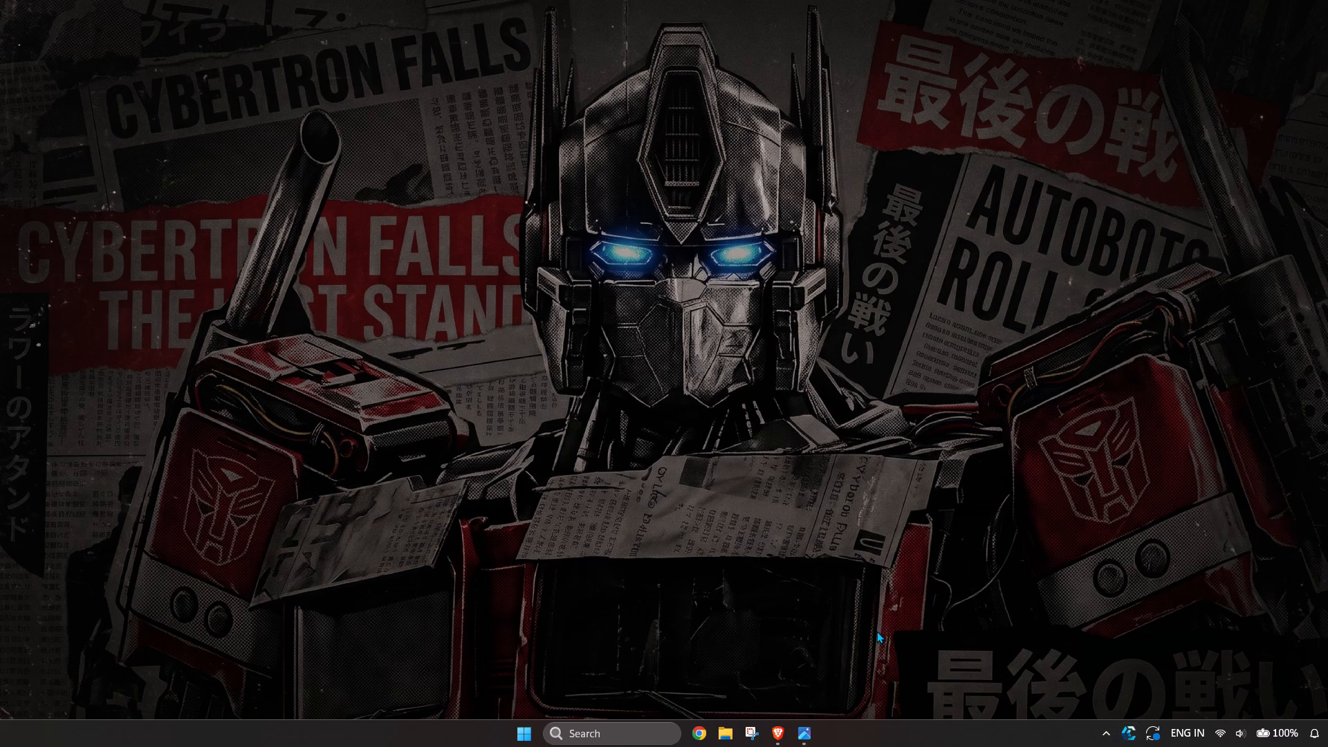
Show the hidden system tray icons.
click(1101, 729)
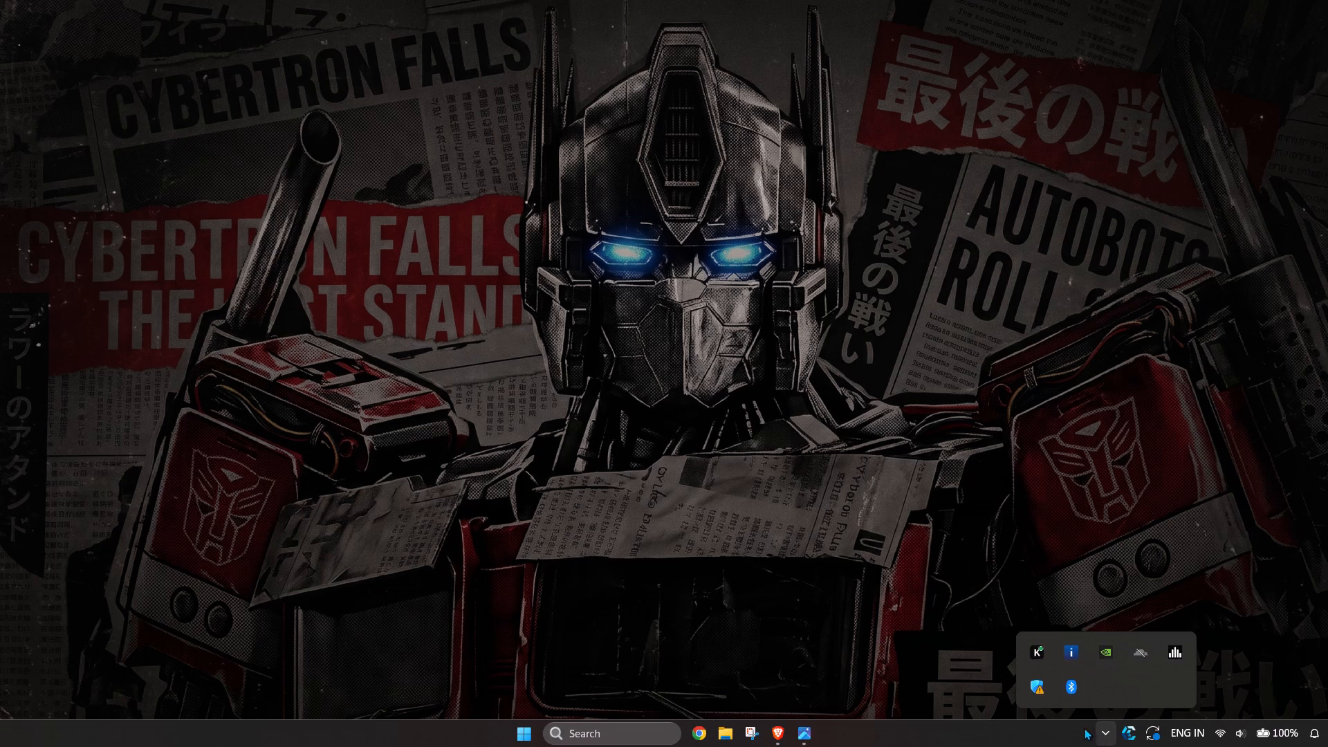